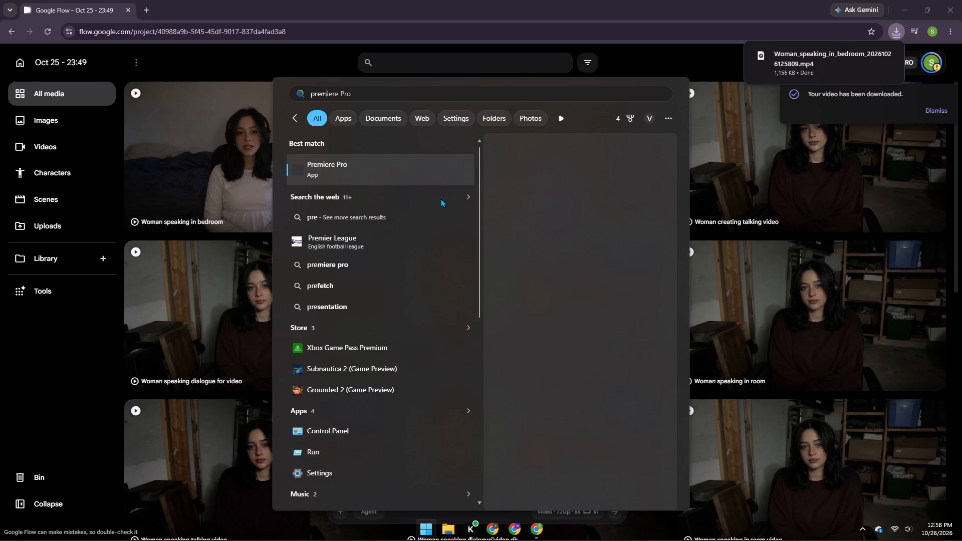
pyautogui.click(519, 244)
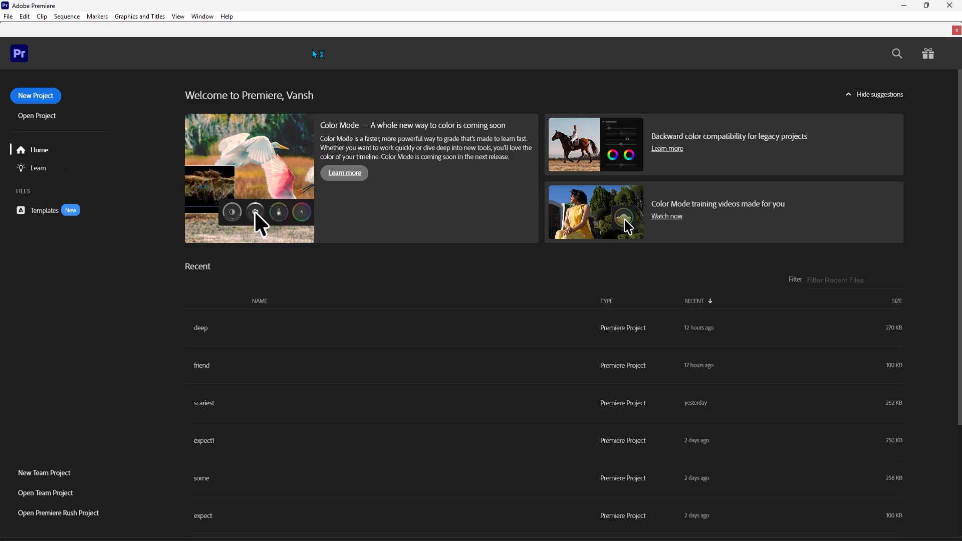
# Create a new Premiere project named "judge" in D:\sunday1-2 using the Social Media Template Project template.
pyautogui.click(46, 94)
pyautogui.click(525, 534)
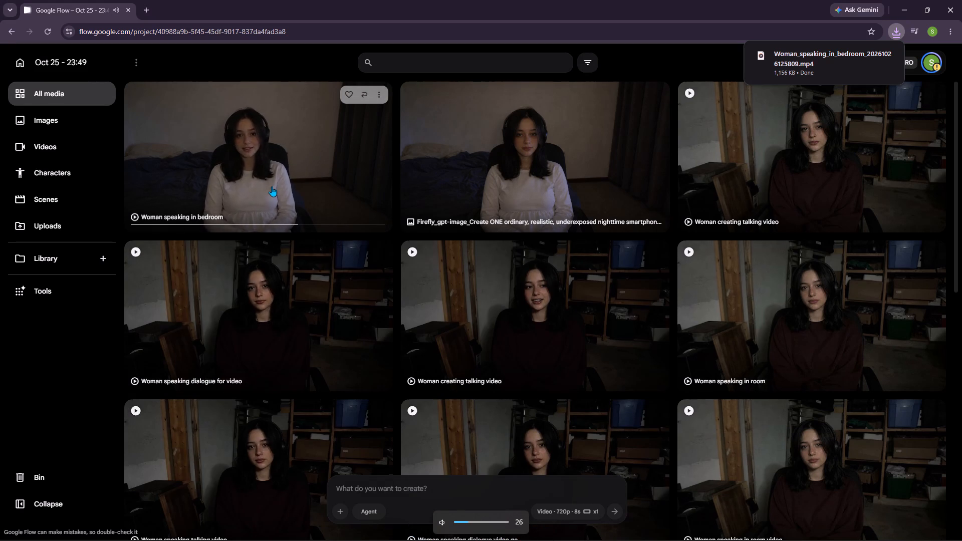
pyautogui.click(547, 532)
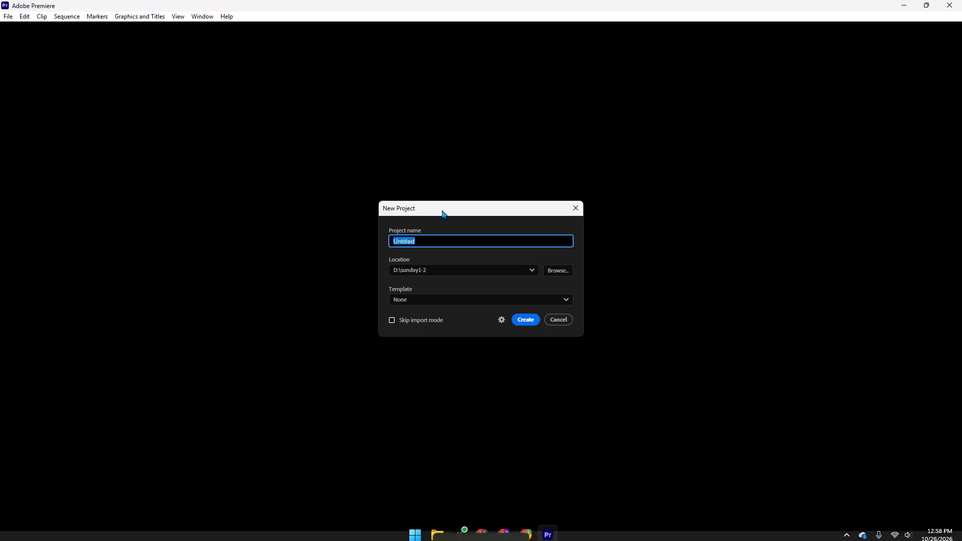
pyautogui.write('judge')
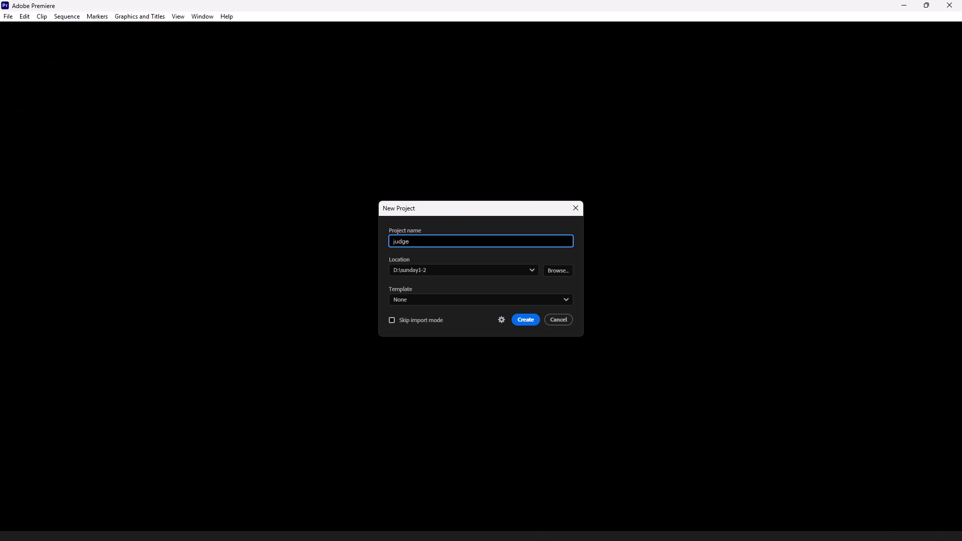
pyautogui.click(443, 304)
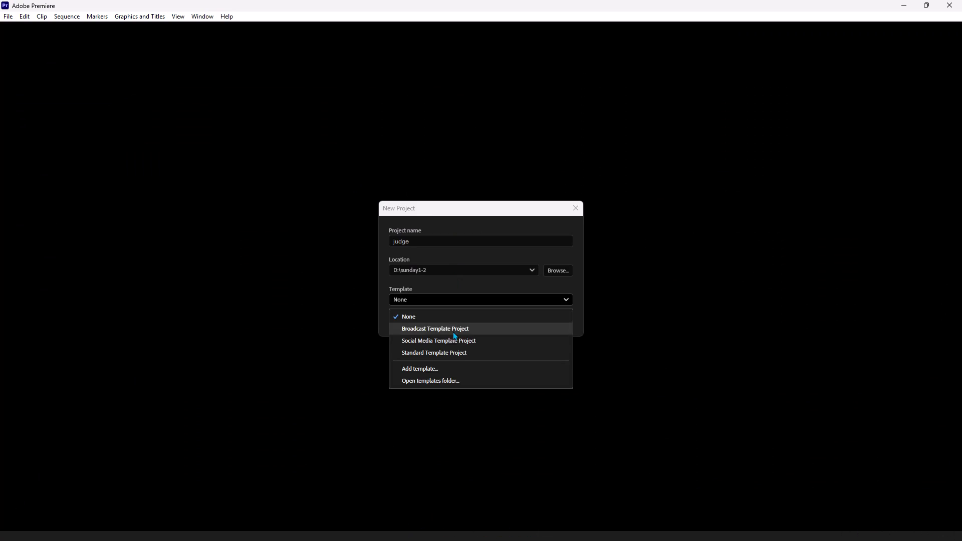
pyautogui.click(452, 340)
pyautogui.click(526, 322)
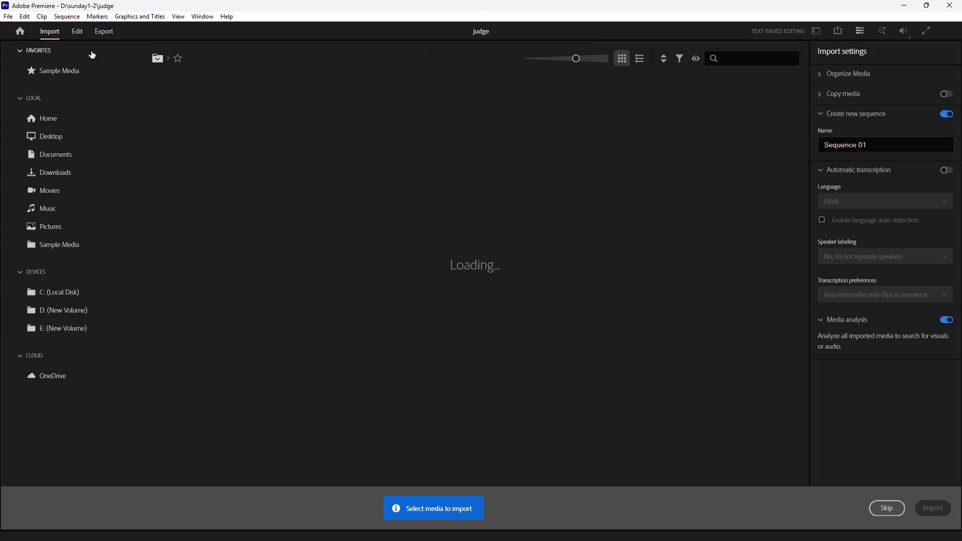
# Leave the media import page without importing anything and go to the project's Edit workspace.
pyautogui.click(620, 180)
pyautogui.click(81, 34)
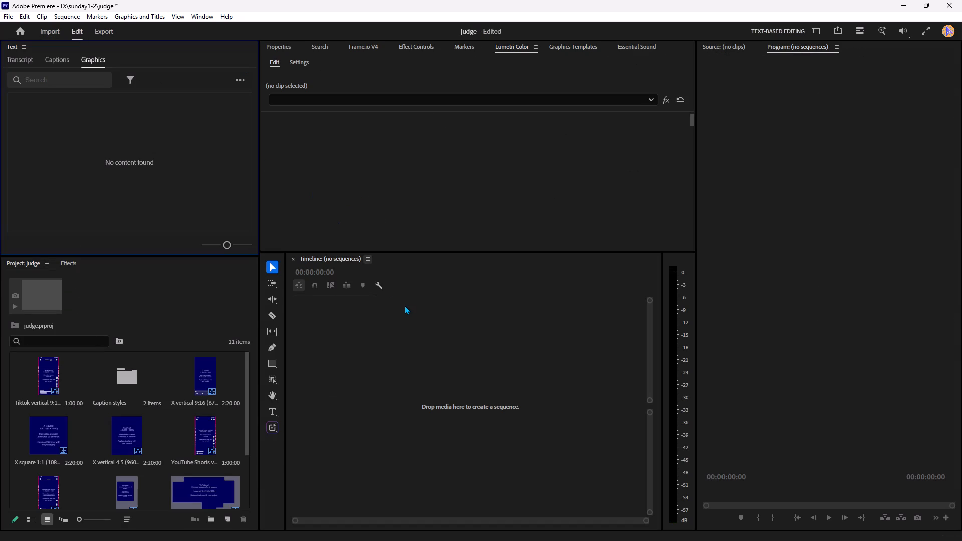
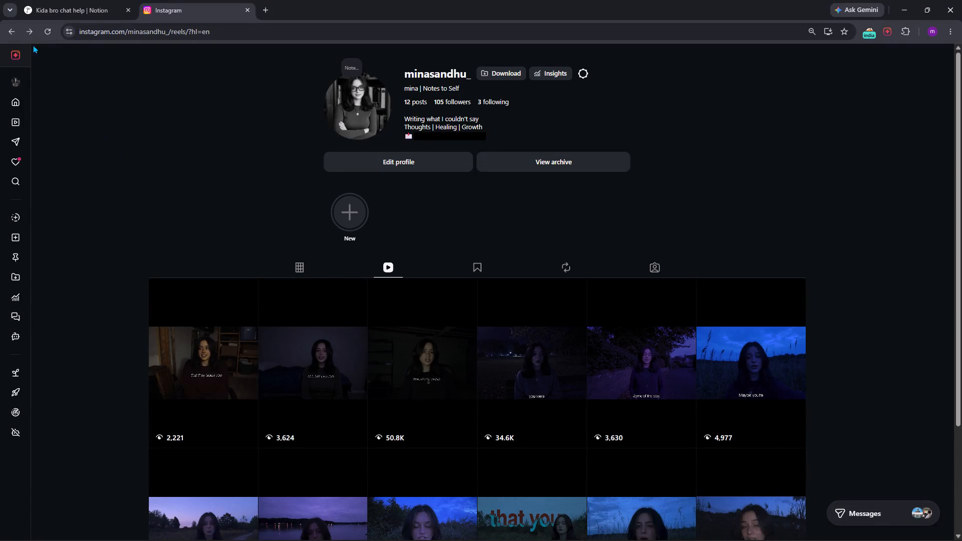
# In Chrome, reload the Instagram profile's reels page to check the current view counts.
pyautogui.click(43, 28)
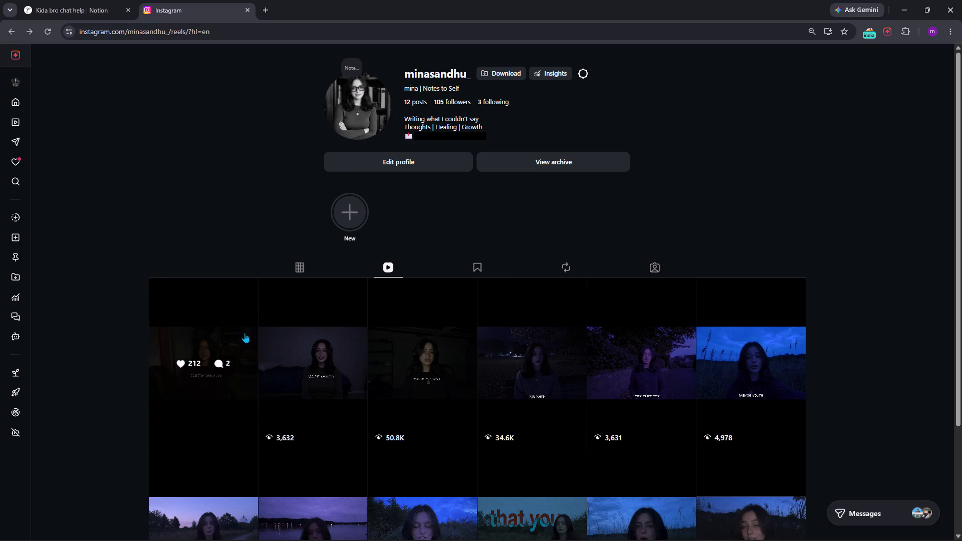
# Copy the second video prompt, with the "Because people don't believe what's true" dialogue, from the Notion AI chat "Kida bro chat help".
pyautogui.click(91, 0)
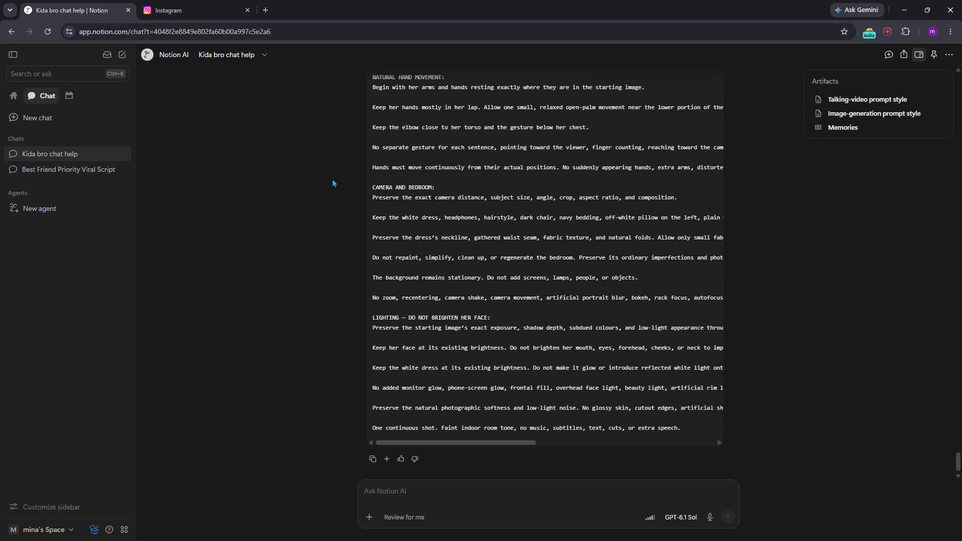
pyautogui.scroll(9, 537, 359)
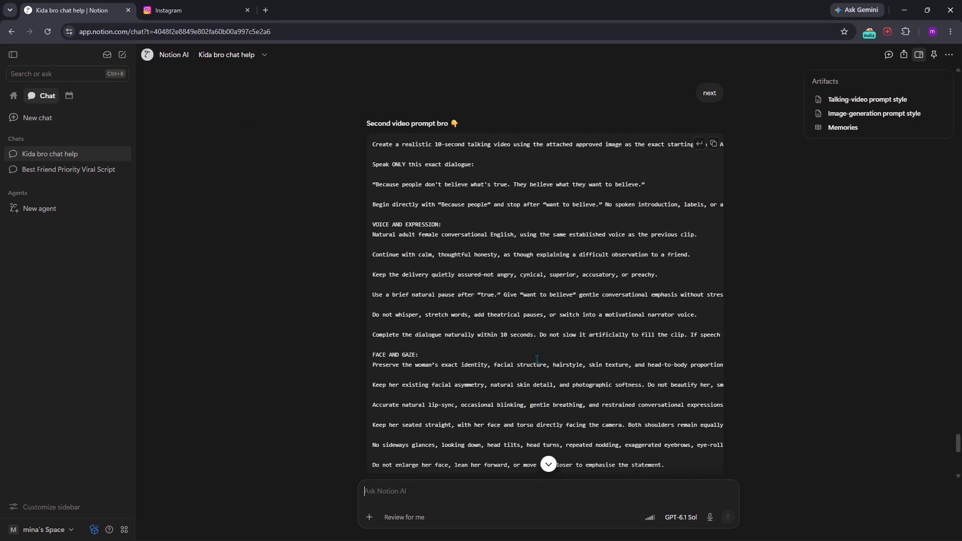
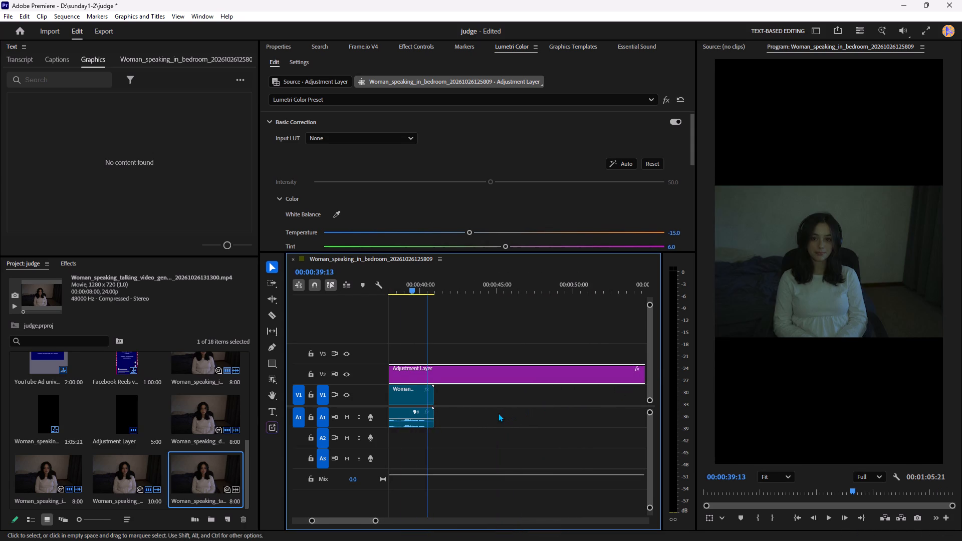
# Import the downloaded Woman_speaking_dialogue_in_bedroom_20261026131516.mp4 and place it on V1/A1 directly against the end of the fifth clip.
pyautogui.press('space')
pyautogui.hotkey('ctrl', 'i')
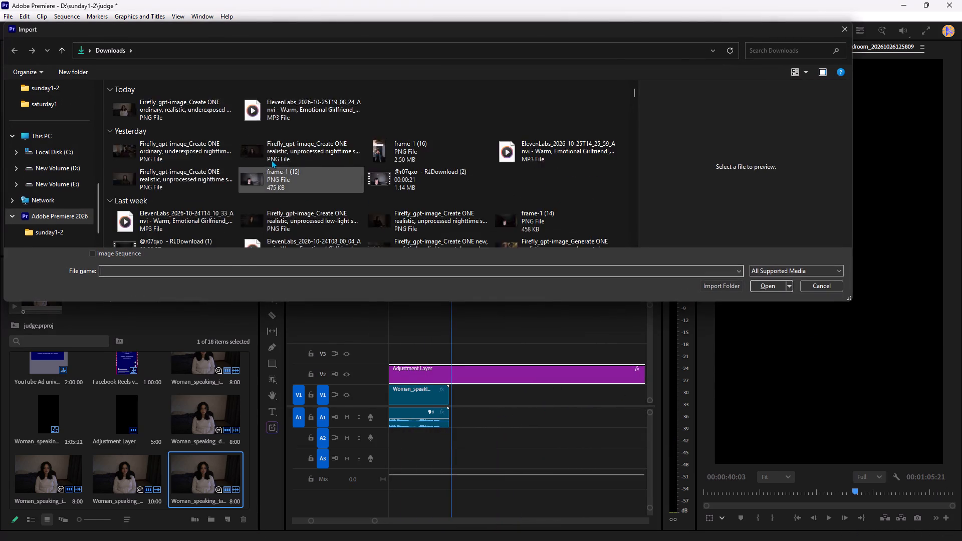
pyautogui.click(161, 111)
pyautogui.press('Return')
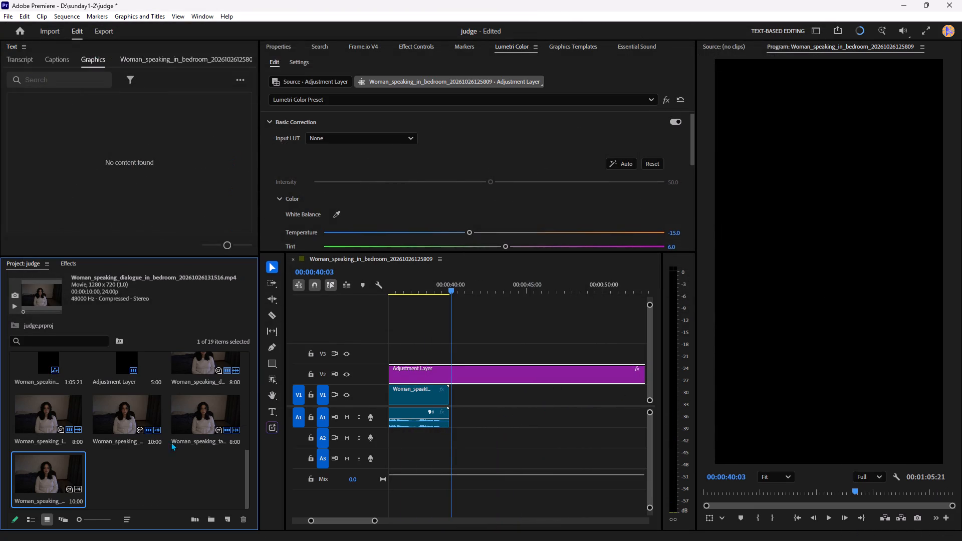
pyautogui.moveTo(62, 470); pyautogui.dragTo(451, 401)
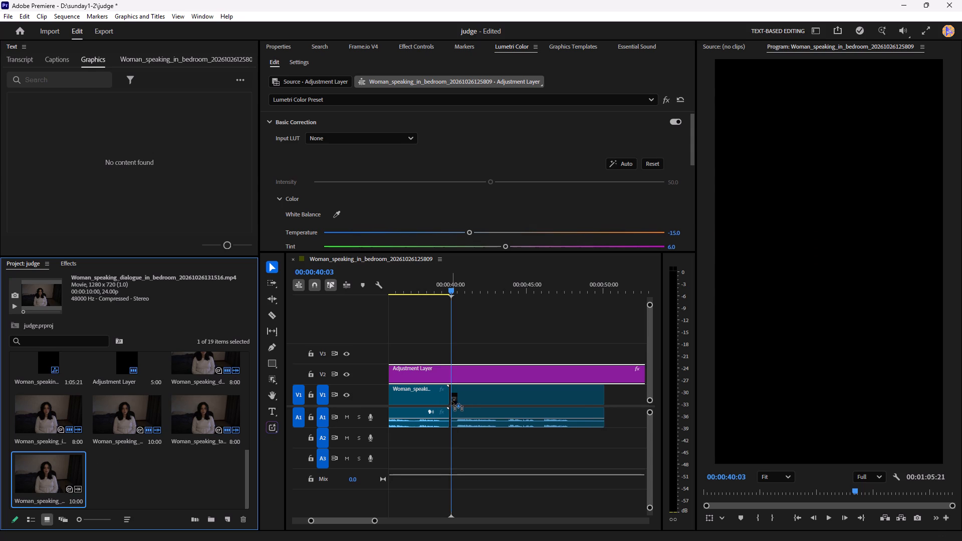
pyautogui.moveTo(451, 401); pyautogui.dragTo(449, 402)
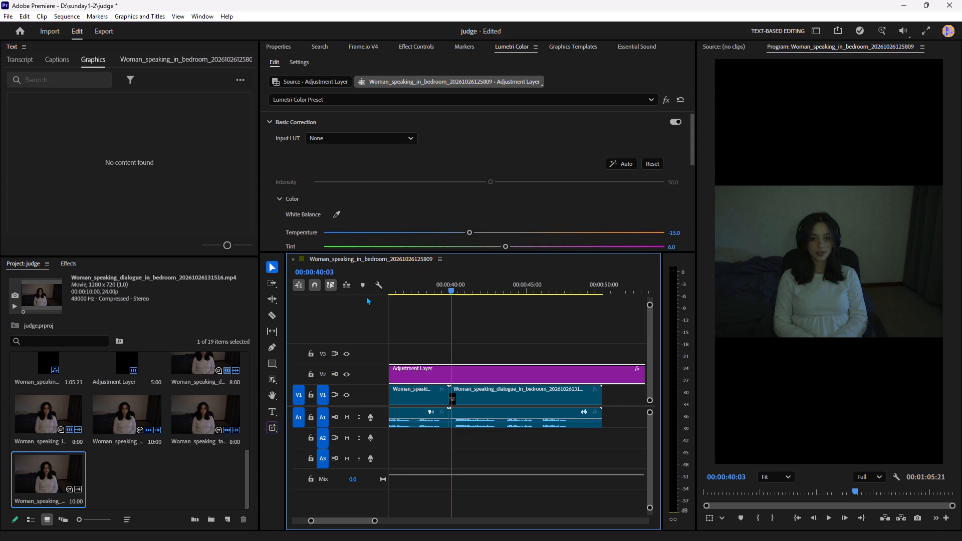
# Add a long Cross Dissolve at the end of the CTA clip, trim the clip's end to about 00:00:48:12, and play the fade-out.
pyautogui.click(393, 289)
pyautogui.press('space')
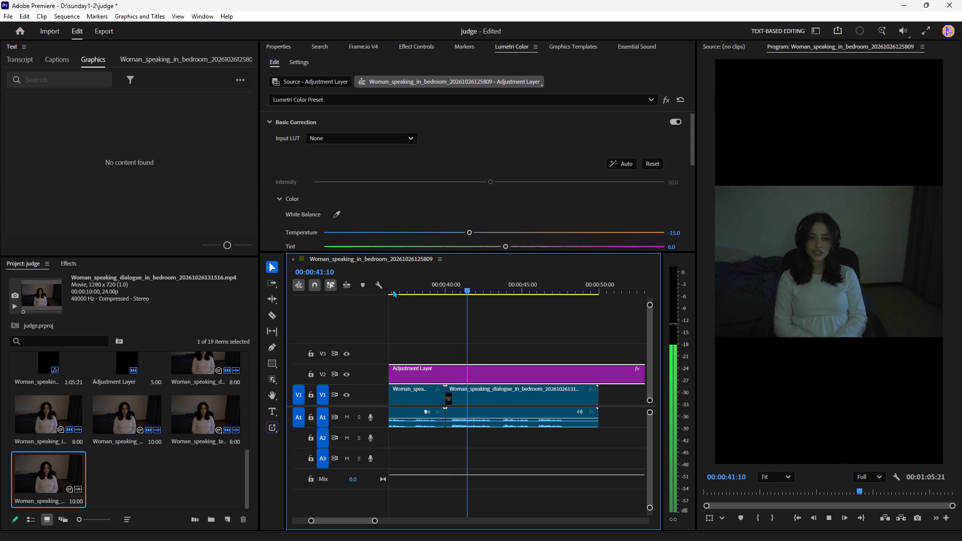
pyautogui.scroll(-4, 572, 375)
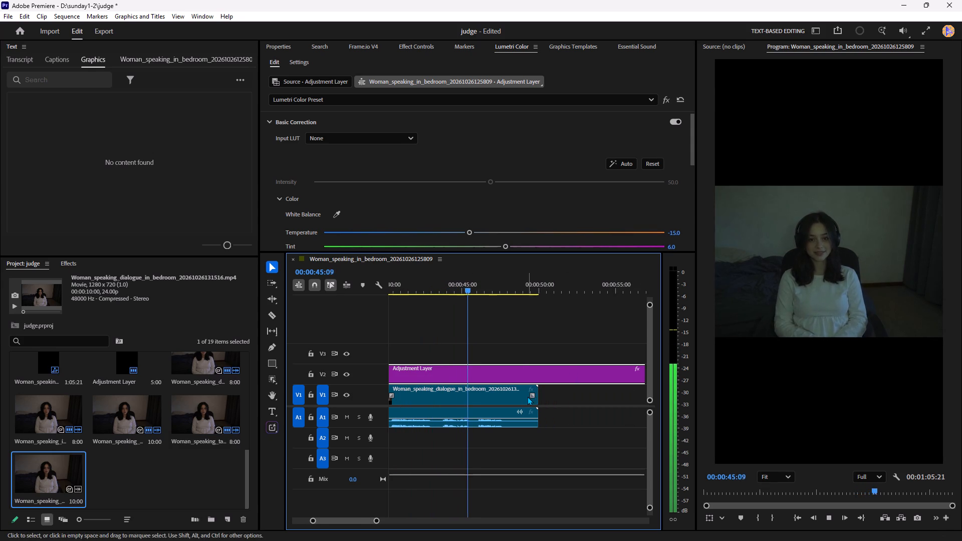
pyautogui.moveTo(531, 395); pyautogui.dragTo(487, 397)
pyautogui.press('space')
pyautogui.moveTo(542, 397); pyautogui.dragTo(521, 397)
pyautogui.click(456, 290)
pyautogui.press('space')
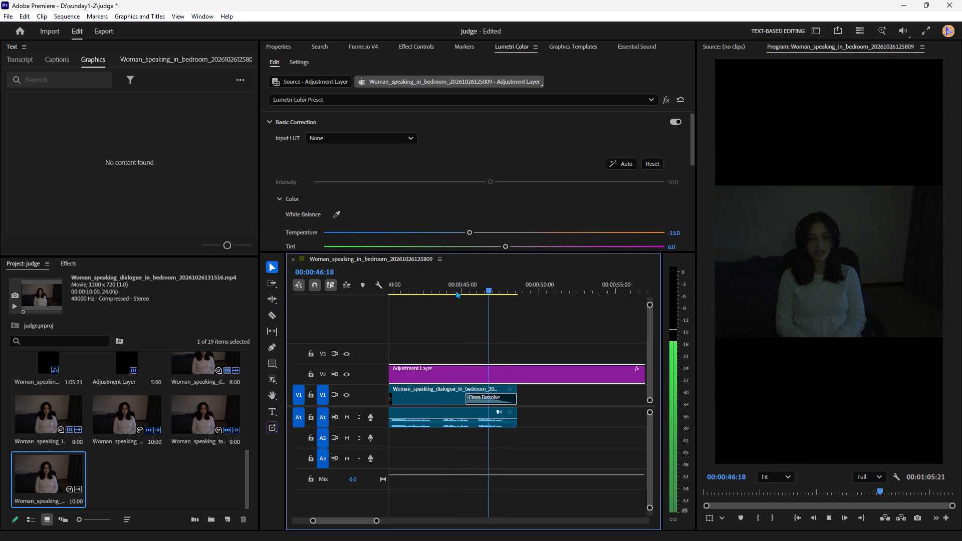
pyautogui.press('space')
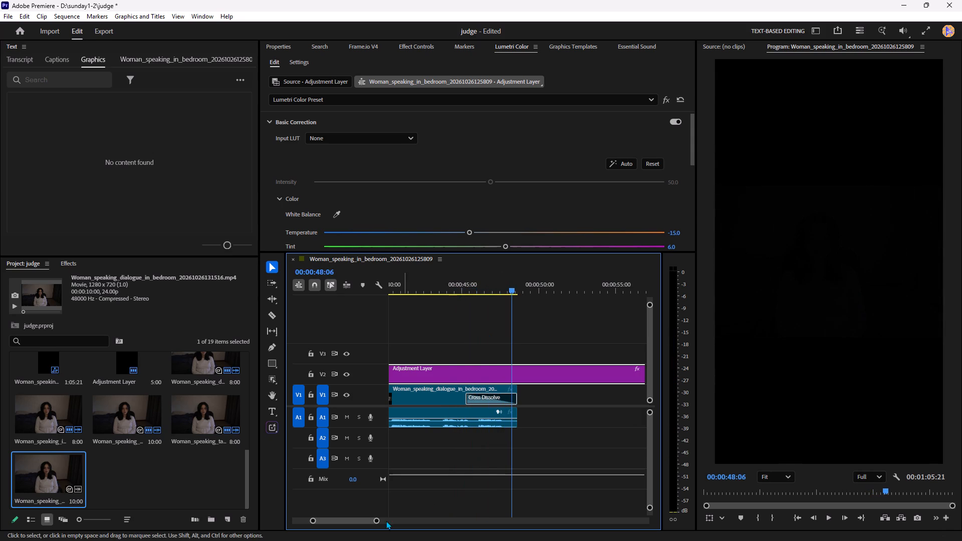
# Cut the first clip at 00:00:02:14 and 00:00:03:00, delete the silent piece between the cuts, and close the gap.
pyautogui.moveTo(354, 521); pyautogui.dragTo(252, 509)
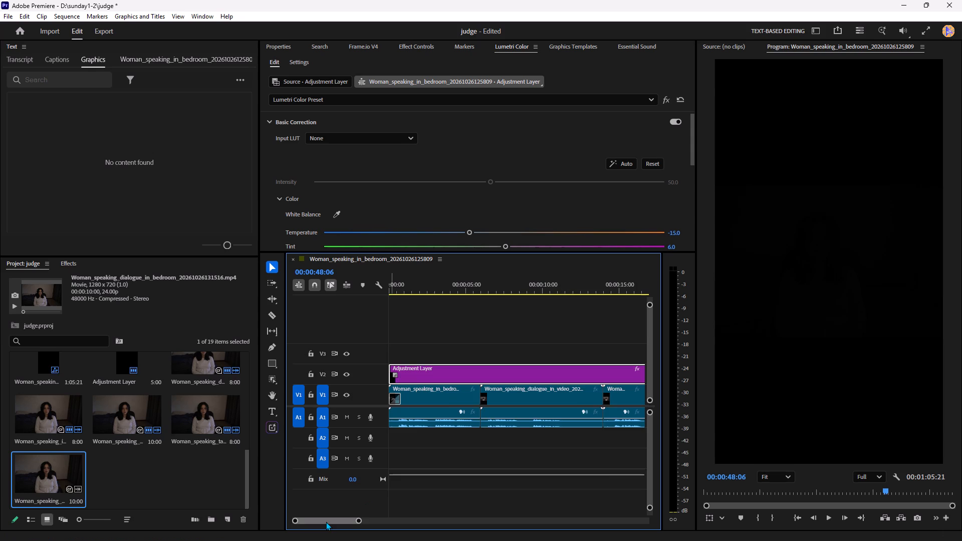
pyautogui.moveTo(326, 521); pyautogui.dragTo(309, 524)
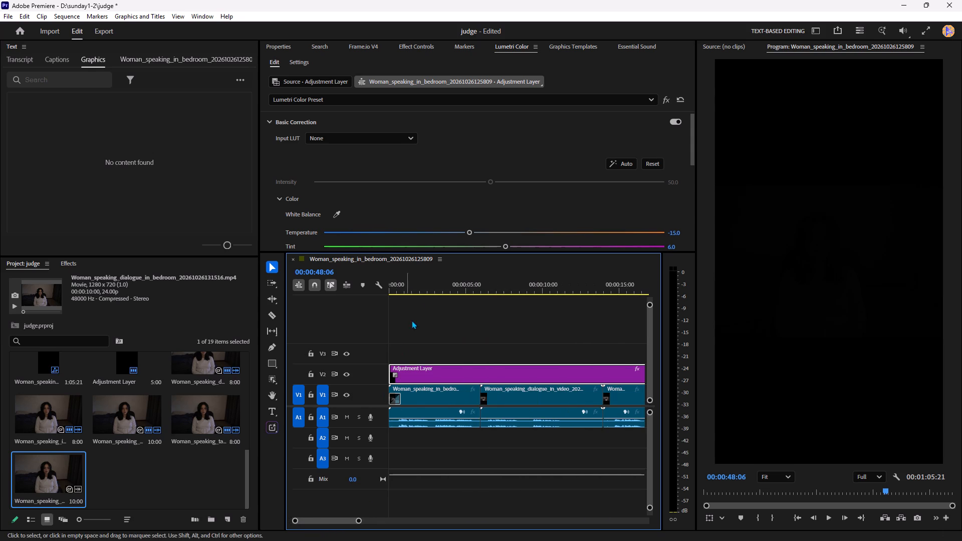
pyautogui.moveTo(415, 283); pyautogui.dragTo(324, 288)
pyautogui.press('space')
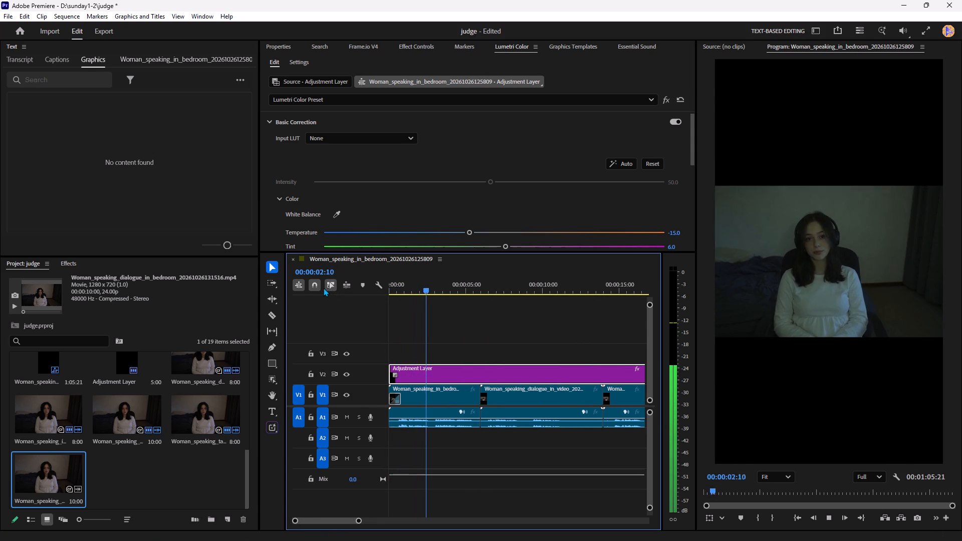
pyautogui.press('space')
pyautogui.moveTo(360, 518); pyautogui.dragTo(322, 517)
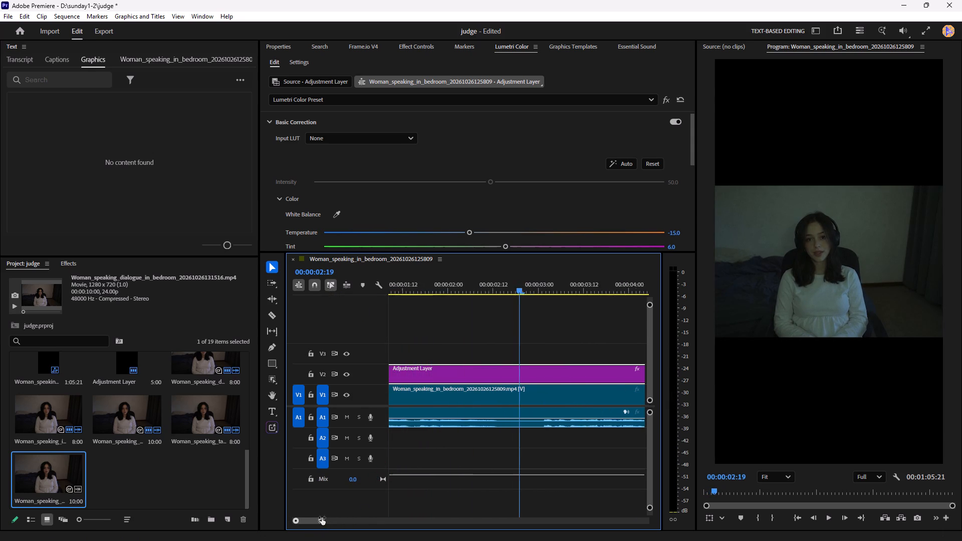
pyautogui.moveTo(322, 517); pyautogui.dragTo(312, 517)
pyautogui.click(477, 289)
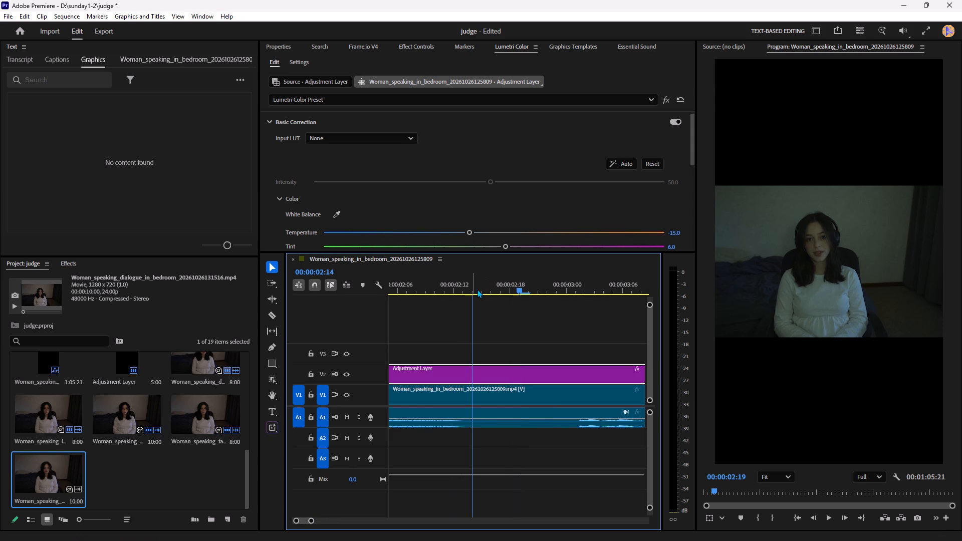
pyautogui.click(510, 405)
pyautogui.click(494, 395)
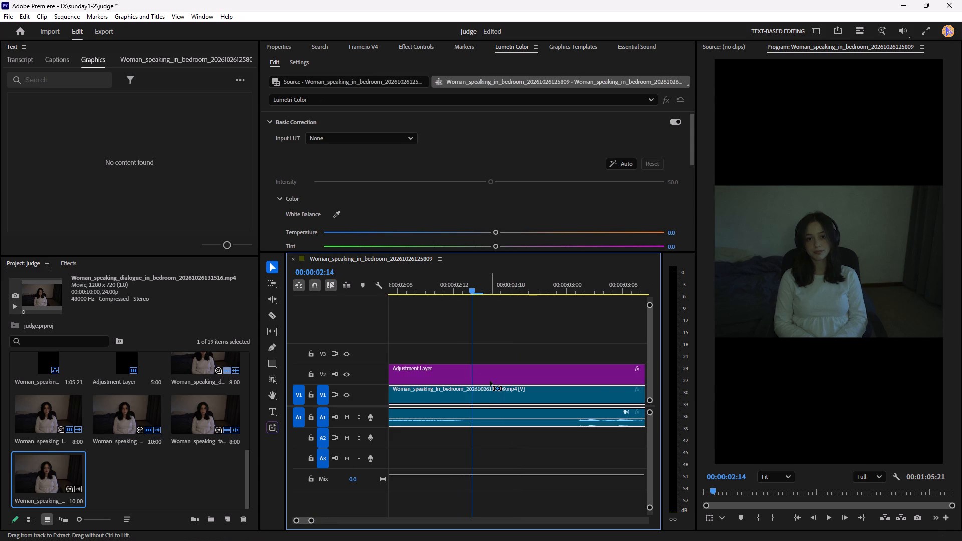
pyautogui.hotkey('ctrl', 'k')
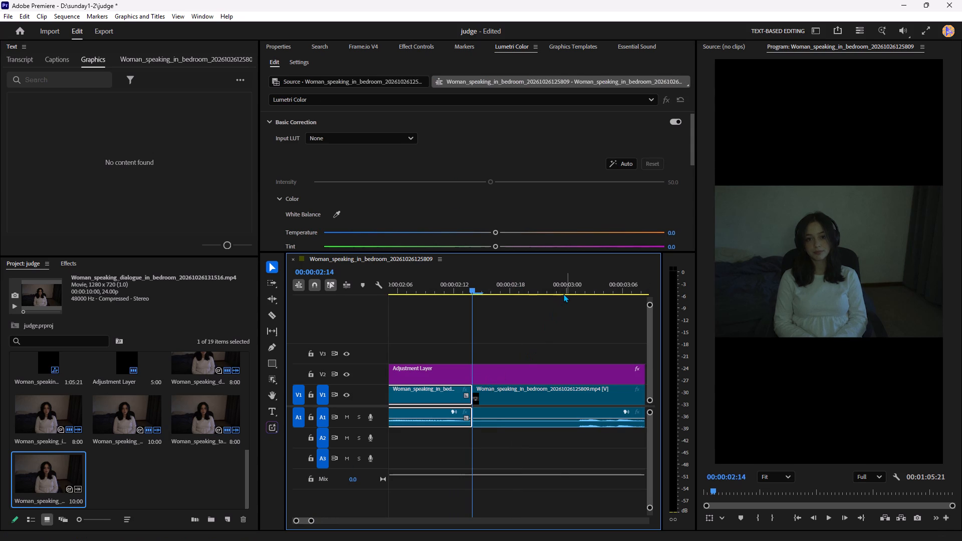
pyautogui.moveTo(562, 292); pyautogui.dragTo(569, 293)
pyautogui.click(559, 395)
pyautogui.hotkey('ctrl', 'k')
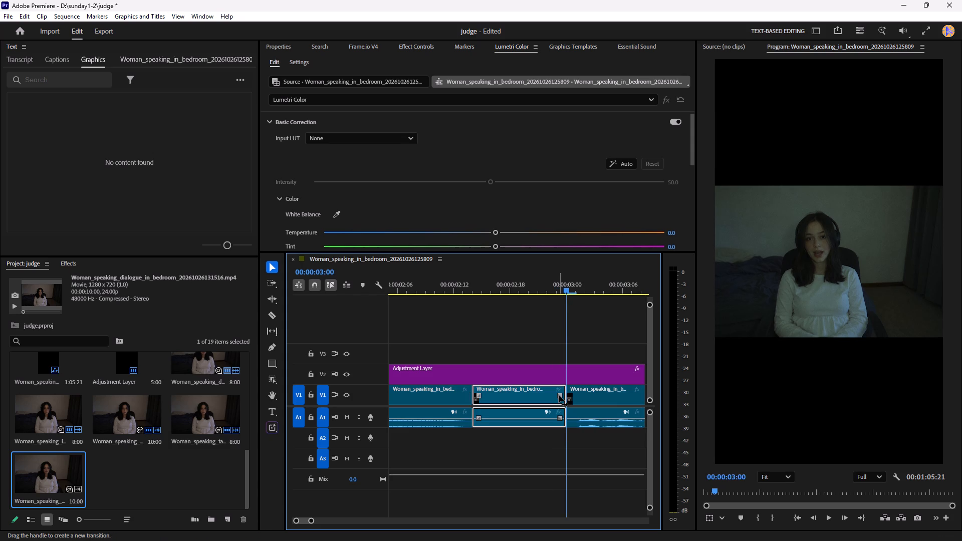
pyautogui.press('Delete')
pyautogui.click(540, 392)
pyautogui.press('Delete')
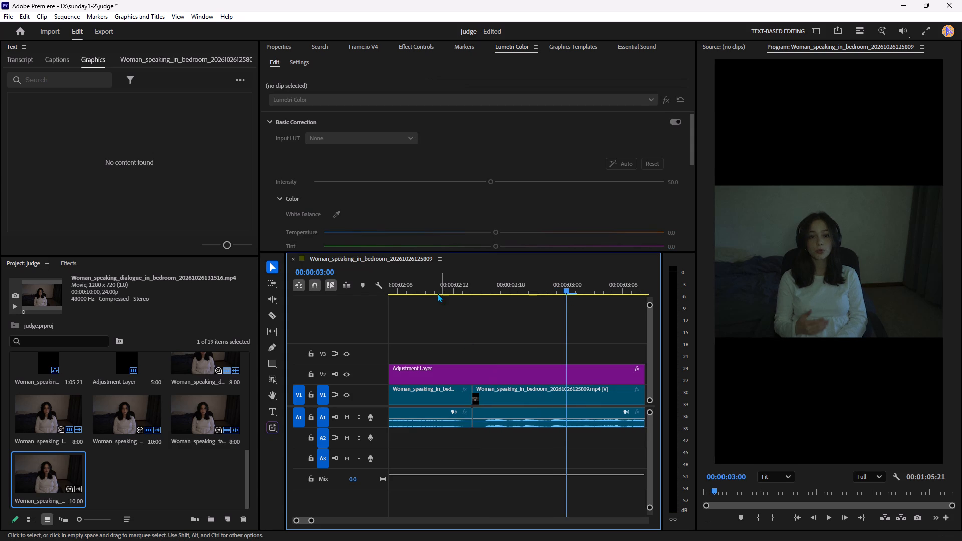
# Trim the silent end of the first clip back to about 00:00:05:00 and close the gap before the second clip.
pyautogui.click(428, 286)
pyautogui.press('space')
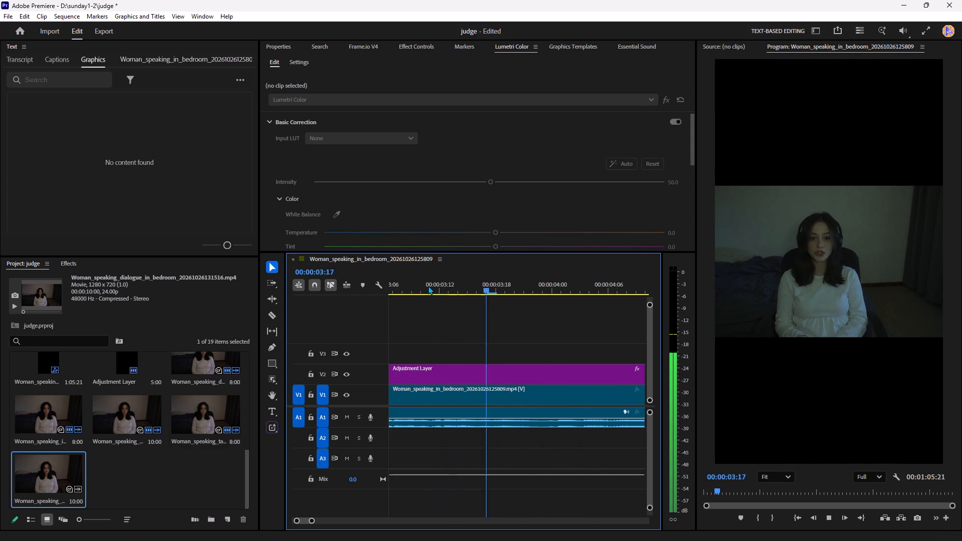
pyautogui.press('space')
pyautogui.scroll(-5, 523, 368)
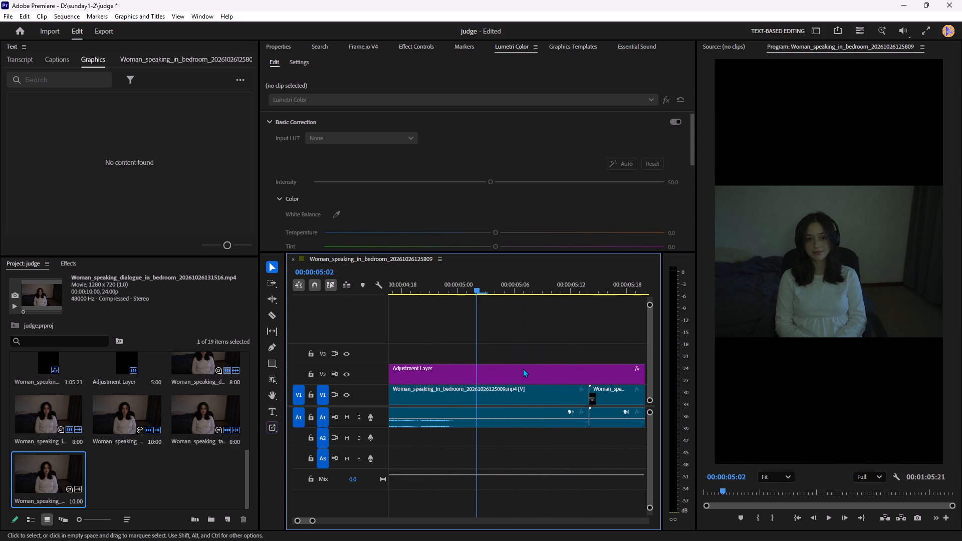
pyautogui.moveTo(586, 399); pyautogui.dragTo(484, 398)
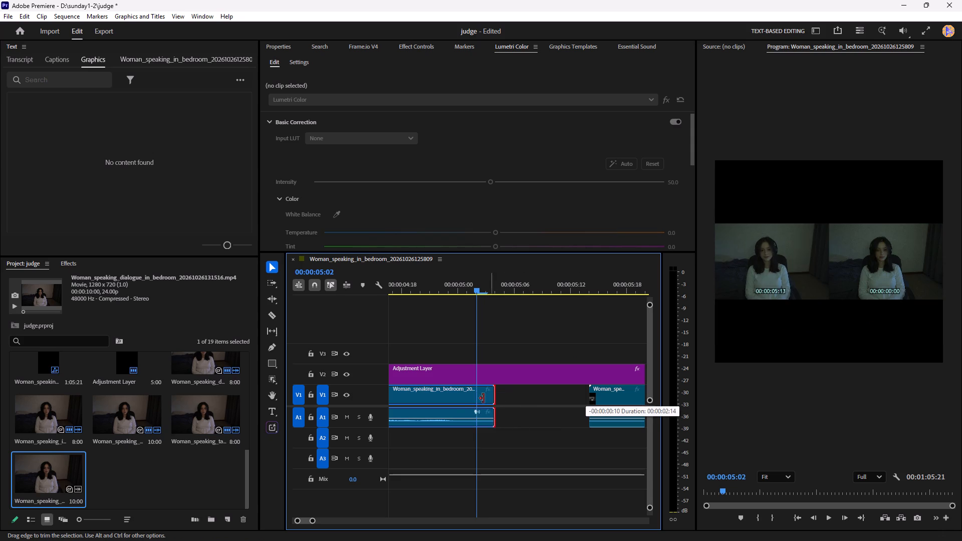
pyautogui.moveTo(484, 398); pyautogui.dragTo(456, 400)
pyautogui.click(481, 396)
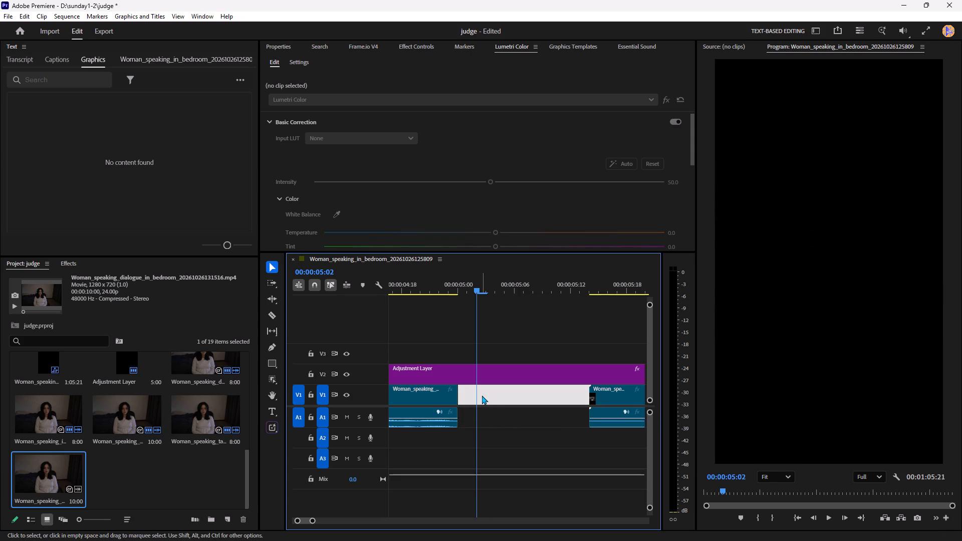
pyautogui.press('Delete')
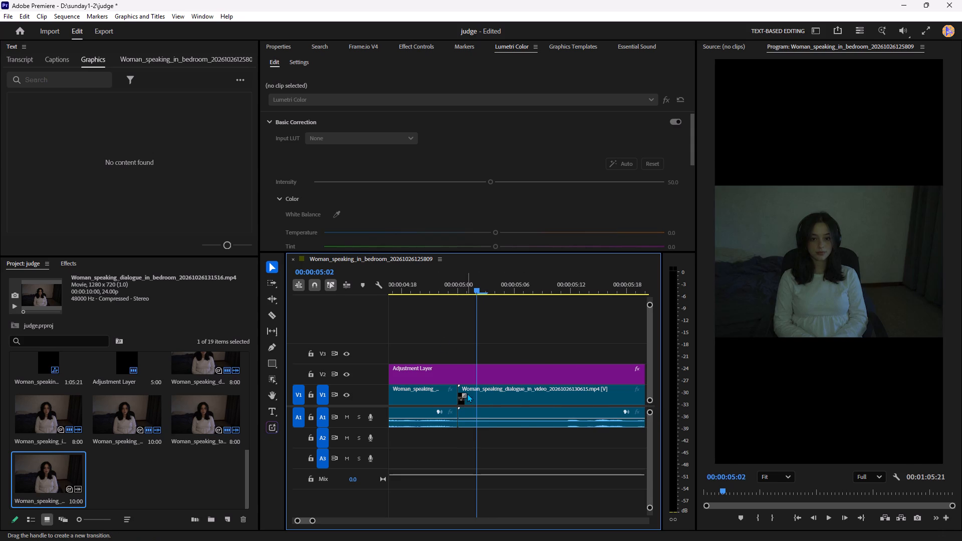
# Trim about 11 frames of silence from the start of the second clip and close the resulting gap.
pyautogui.moveTo(461, 391); pyautogui.dragTo(533, 395)
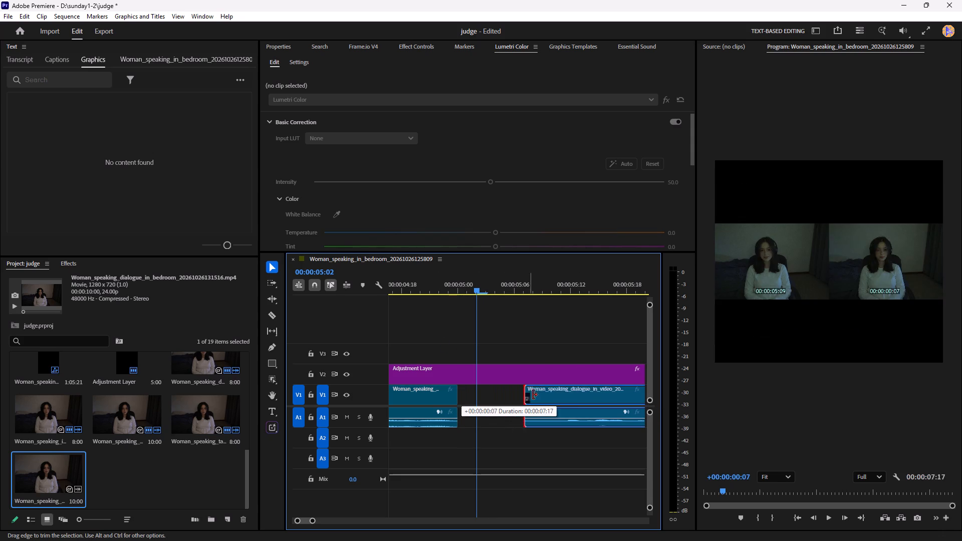
pyautogui.moveTo(533, 395); pyautogui.dragTo(561, 401)
pyautogui.click(517, 400)
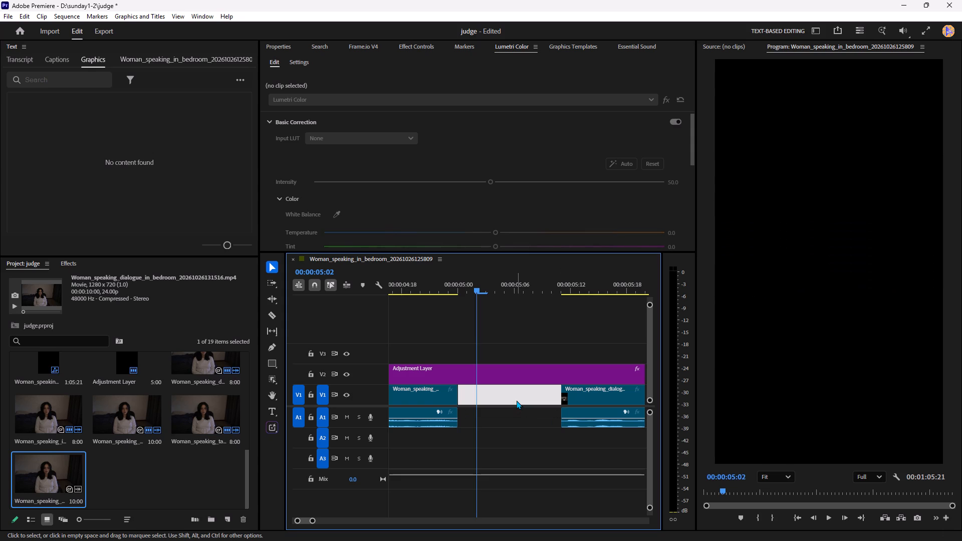
pyautogui.press('Delete')
# Cut the second clip at 00:00:06:22 and 00:00:07:22, delete the silent piece between the cuts, and close the gap.
pyautogui.click(417, 289)
pyautogui.press('space')
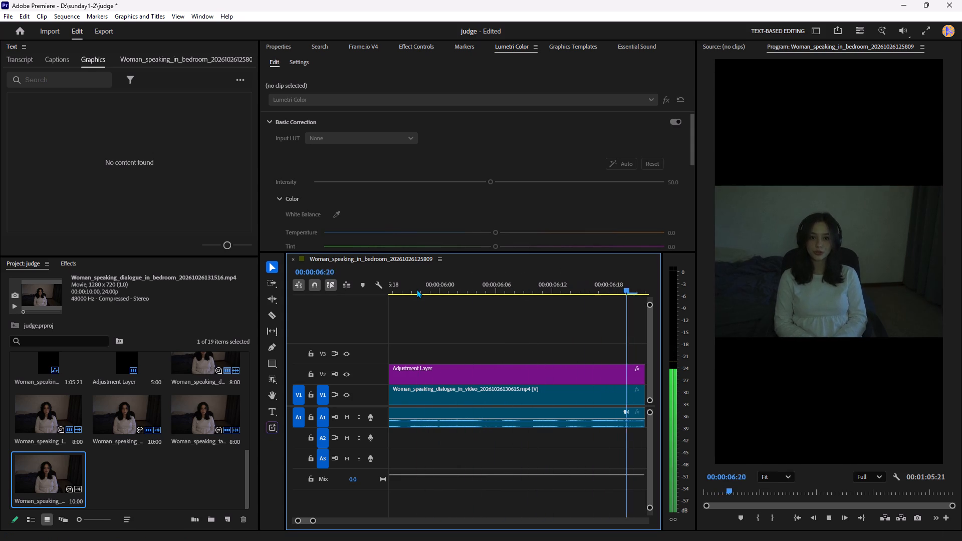
pyautogui.press('space')
pyautogui.scroll(-5, 533, 407)
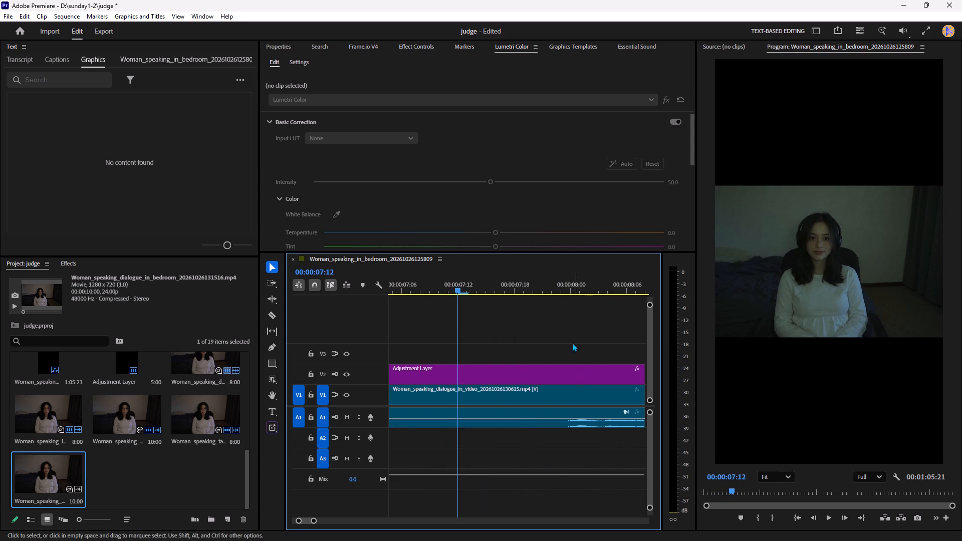
pyautogui.click(557, 291)
pyautogui.click(571, 384)
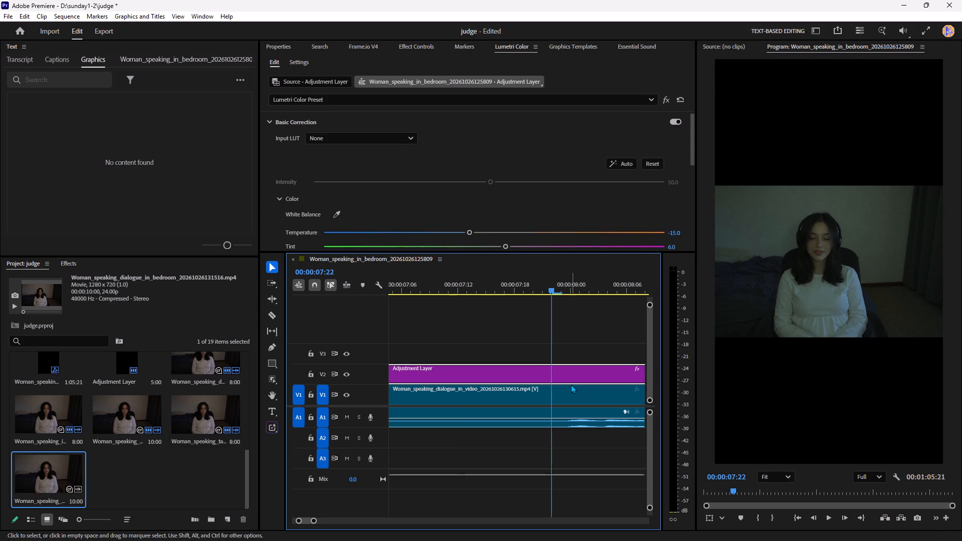
pyautogui.click(565, 398)
pyautogui.hotkey('ctrl', 'k')
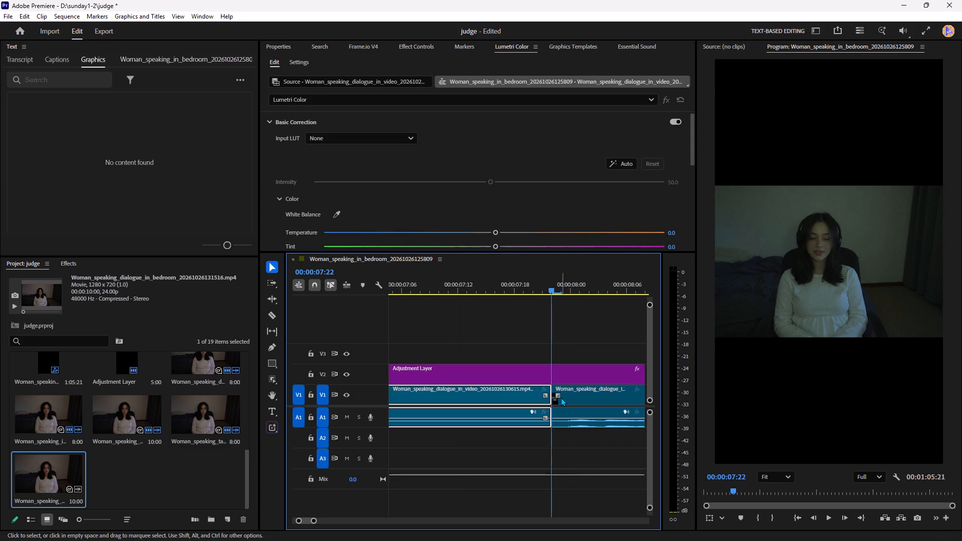
pyautogui.scroll(11, 561, 397)
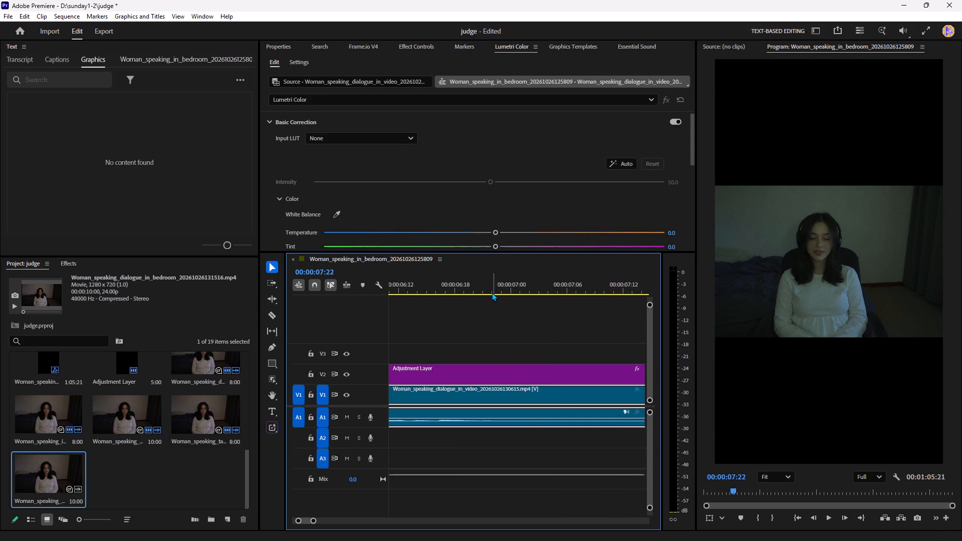
pyautogui.click(490, 291)
pyautogui.click(508, 401)
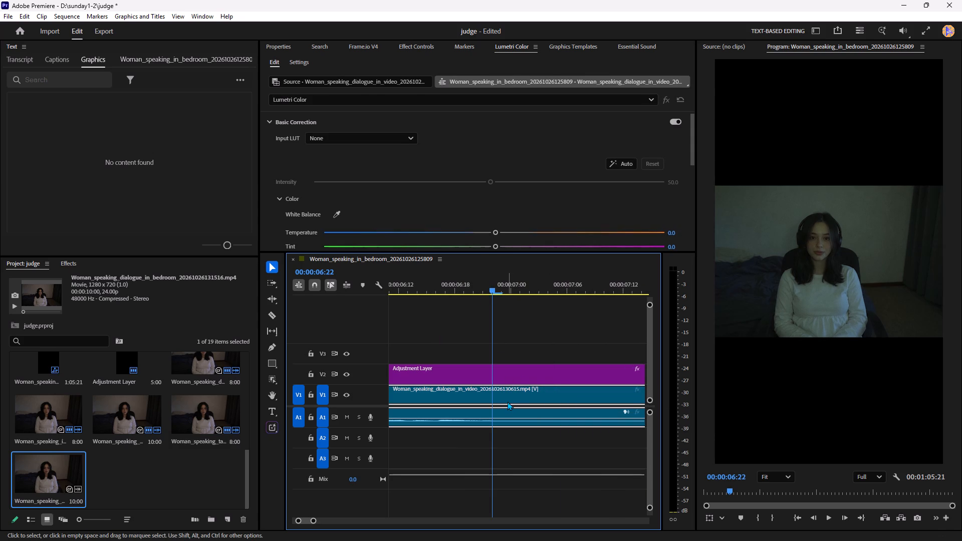
pyautogui.hotkey('ctrl', 'k')
pyautogui.click(509, 399)
pyautogui.press('Delete')
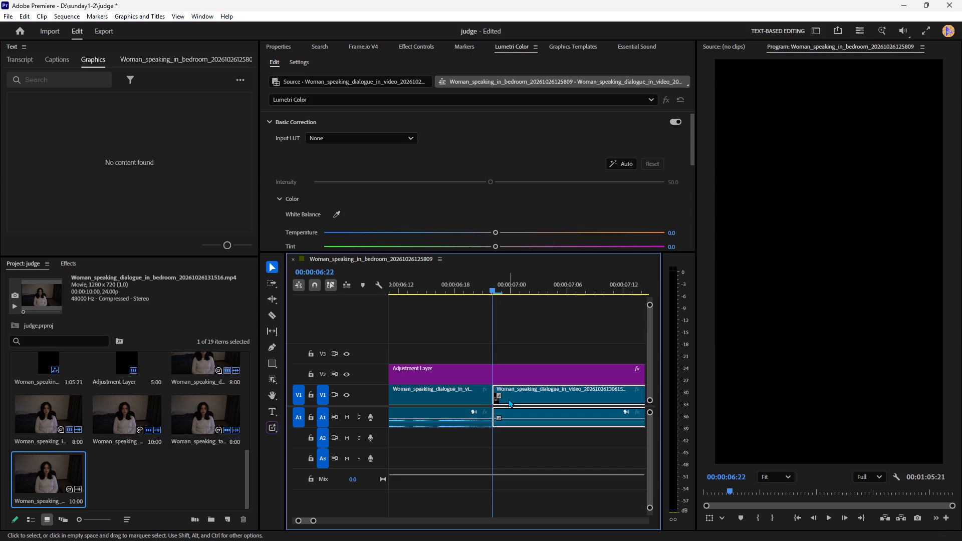
pyautogui.click(509, 399)
pyautogui.press('Delete')
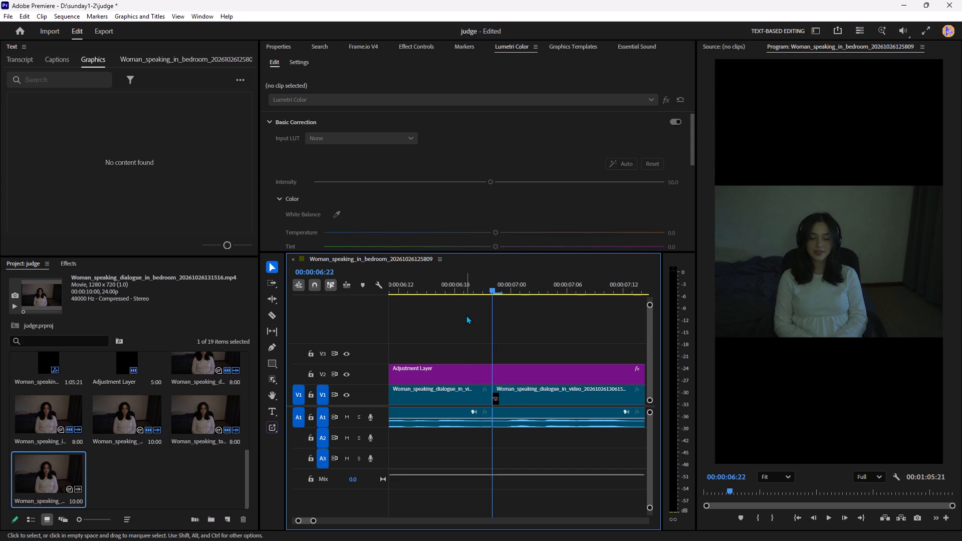
# Trim one frame from the start of the piece after the 00:00:06:22 cut, close the gap, and play across the join.
pyautogui.press('space')
pyautogui.press('space')
pyautogui.moveTo(495, 391); pyautogui.dragTo(502, 391)
pyautogui.click(497, 393)
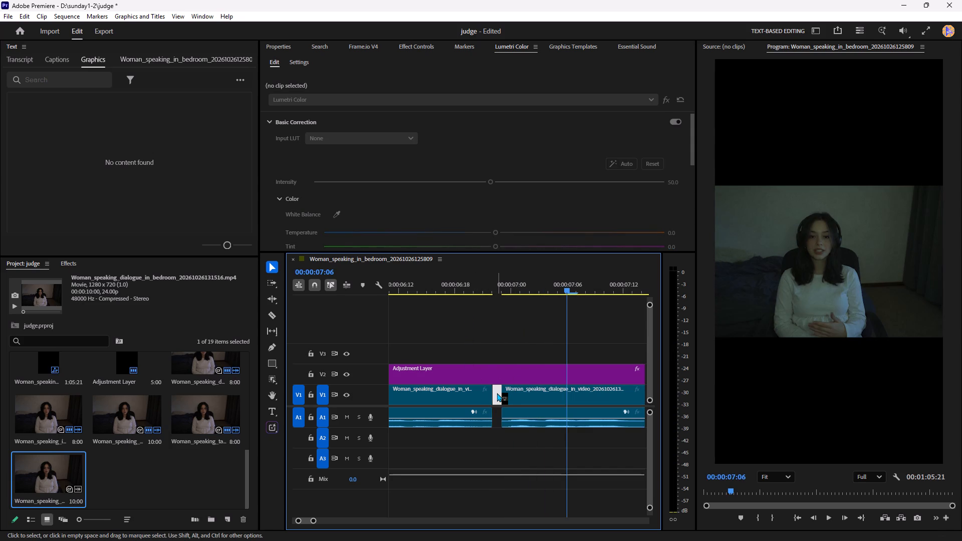
pyautogui.press('Delete')
pyautogui.click(399, 289)
pyautogui.press('space')
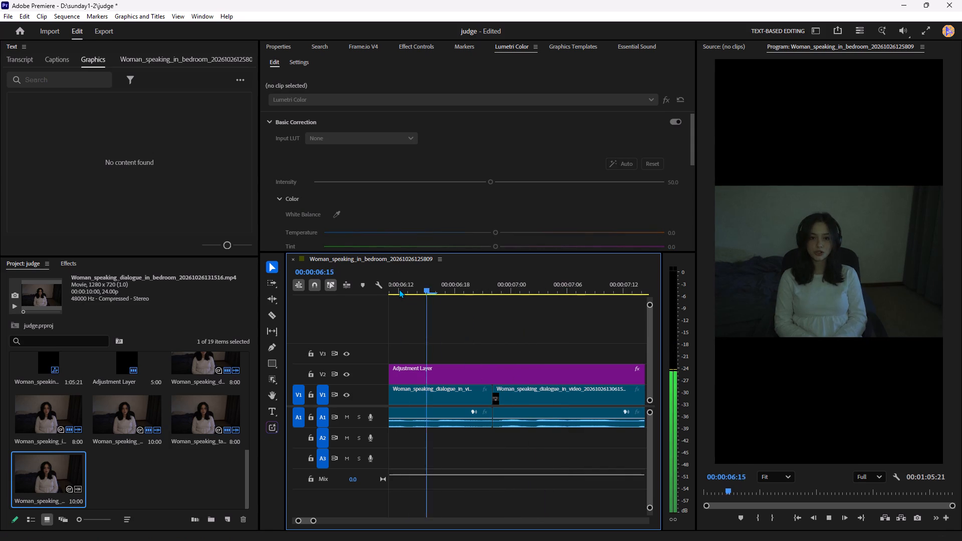
pyautogui.press('space')
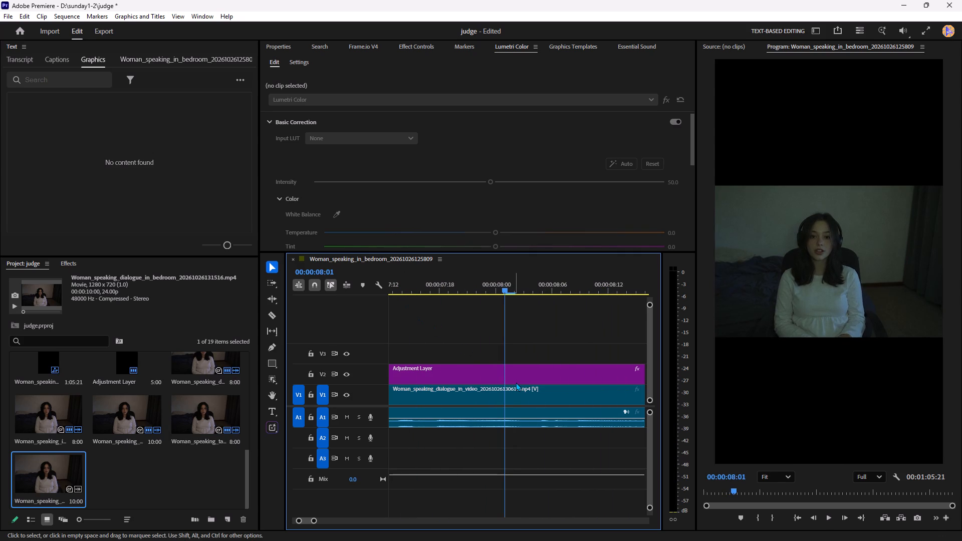
# Cut the second clip at 00:00:08:18, delete its silent end, and close the gap before the third clip.
pyautogui.press('space')
pyautogui.press('space')
pyautogui.scroll(4, 533, 443)
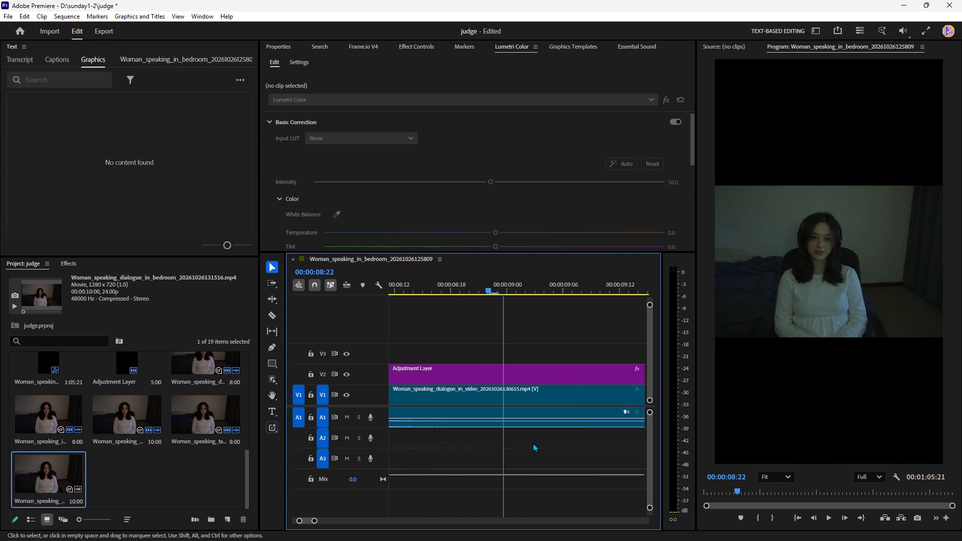
pyautogui.click(480, 290)
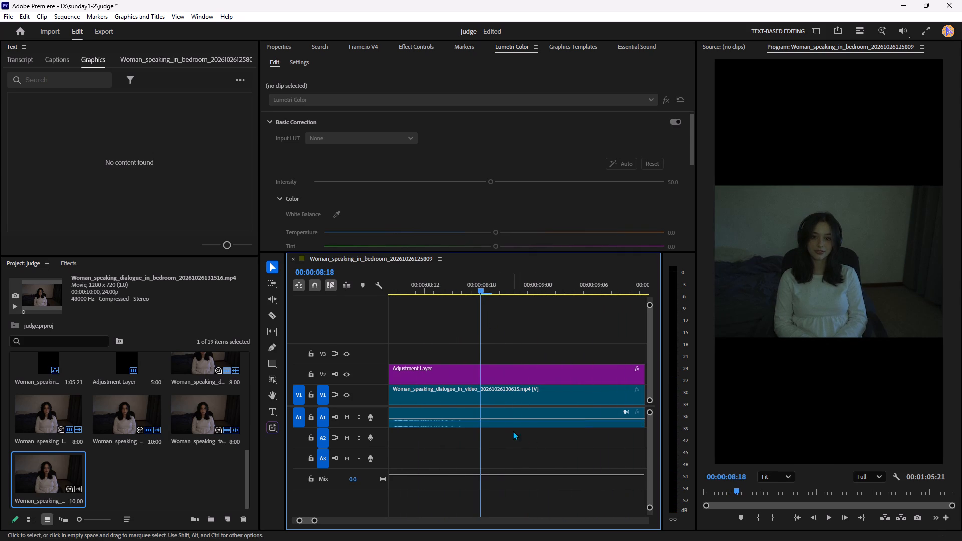
pyautogui.click(510, 419)
pyautogui.hotkey('ctrl', 'k')
pyautogui.scroll(-12, 510, 419)
pyautogui.scroll(-13, 510, 419)
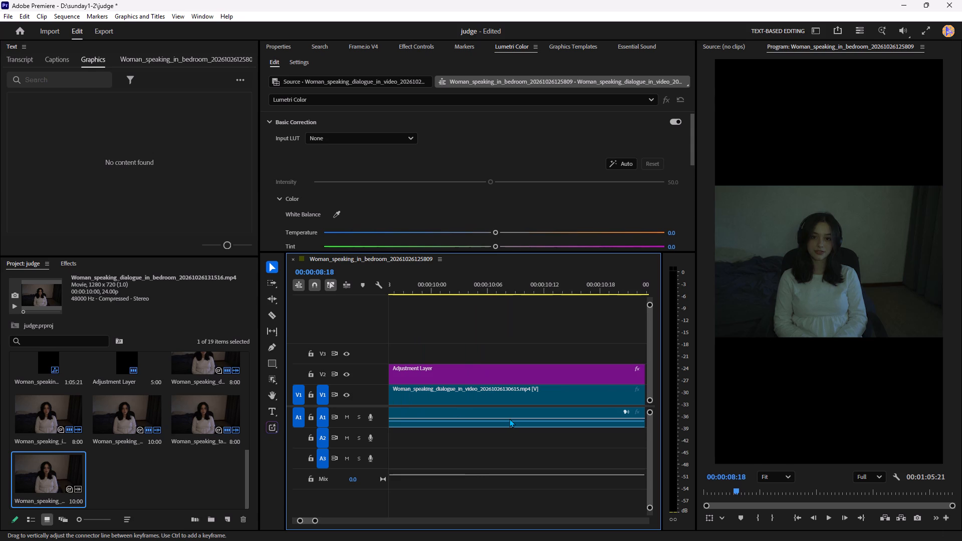
pyautogui.scroll(-9, 510, 418)
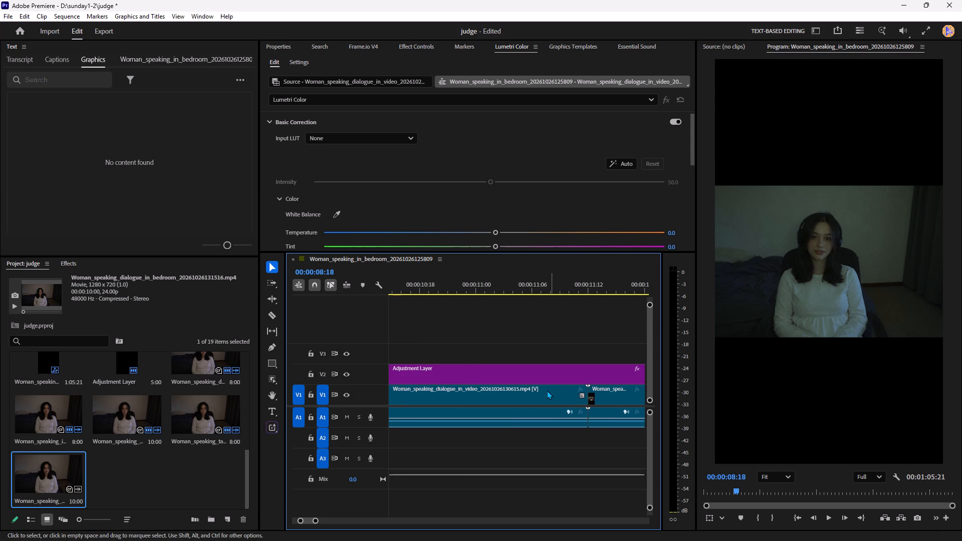
pyautogui.click(546, 394)
pyautogui.press('Delete')
pyautogui.scroll(11, 542, 411)
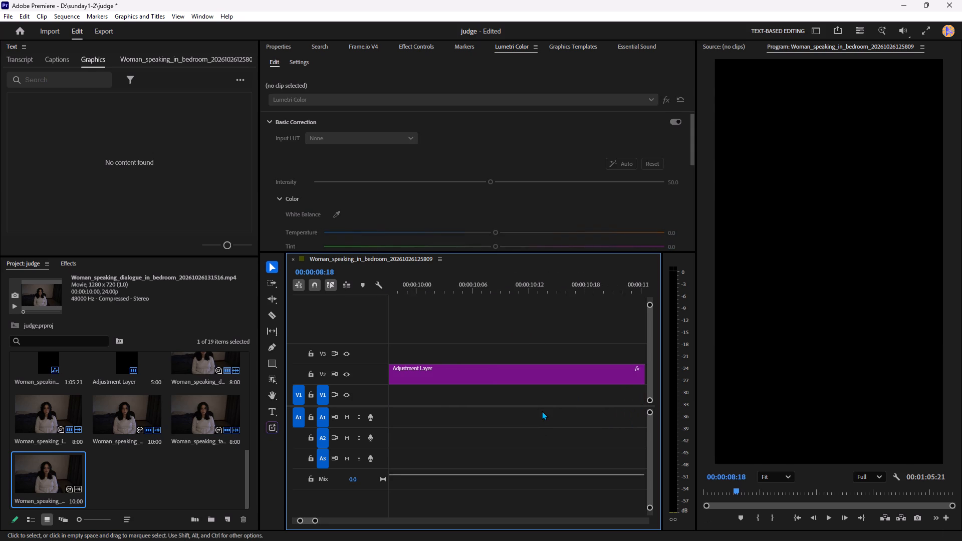
pyautogui.scroll(20, 542, 411)
pyautogui.scroll(1, 542, 411)
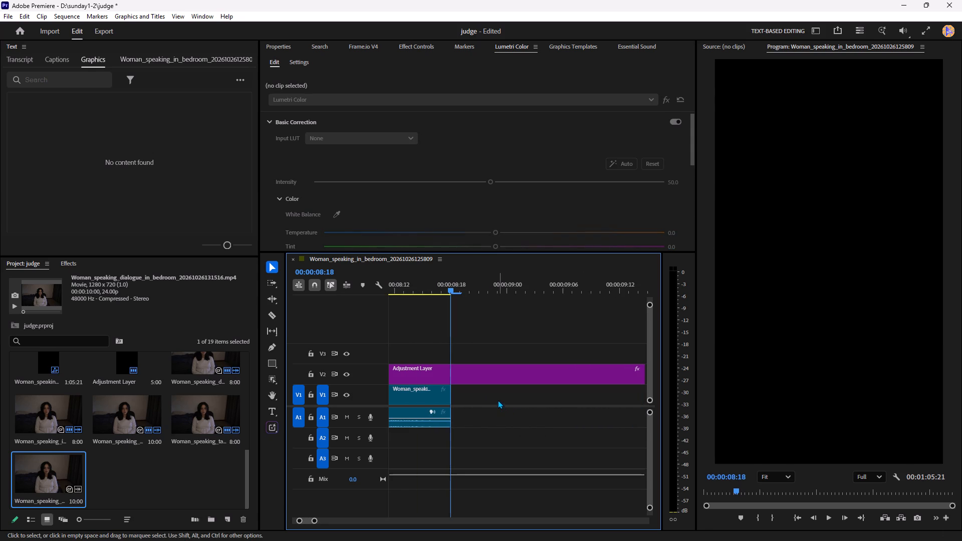
pyautogui.click(498, 399)
pyautogui.press('Delete')
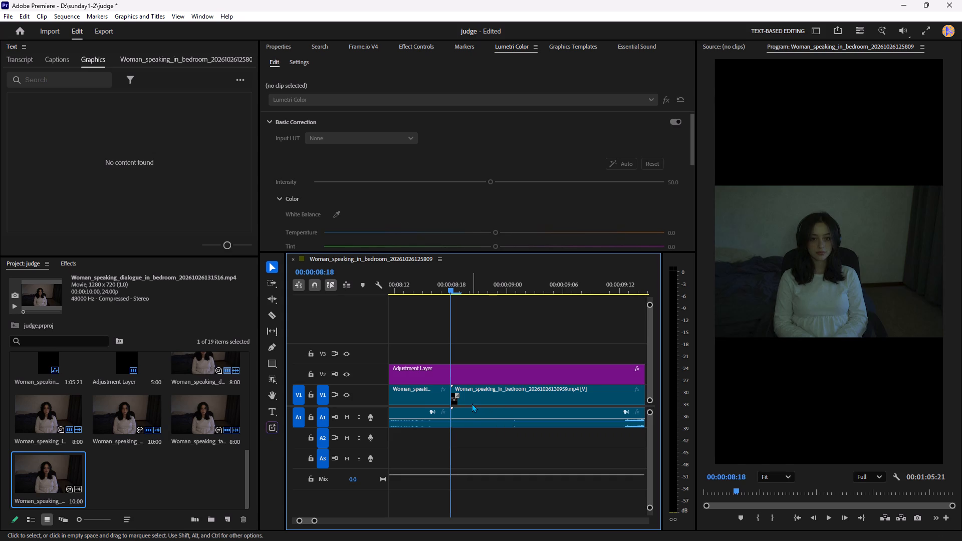
# Trim about 17 frames of silence from the start of the third clip and close the resulting gap.
pyautogui.moveTo(454, 390); pyautogui.dragTo(610, 405)
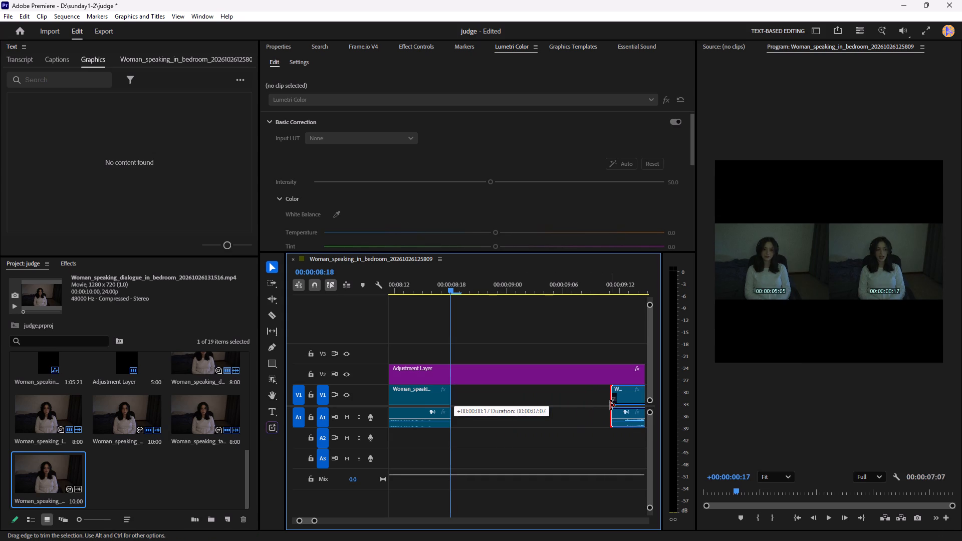
pyautogui.moveTo(610, 405); pyautogui.dragTo(618, 406)
pyautogui.click(549, 391)
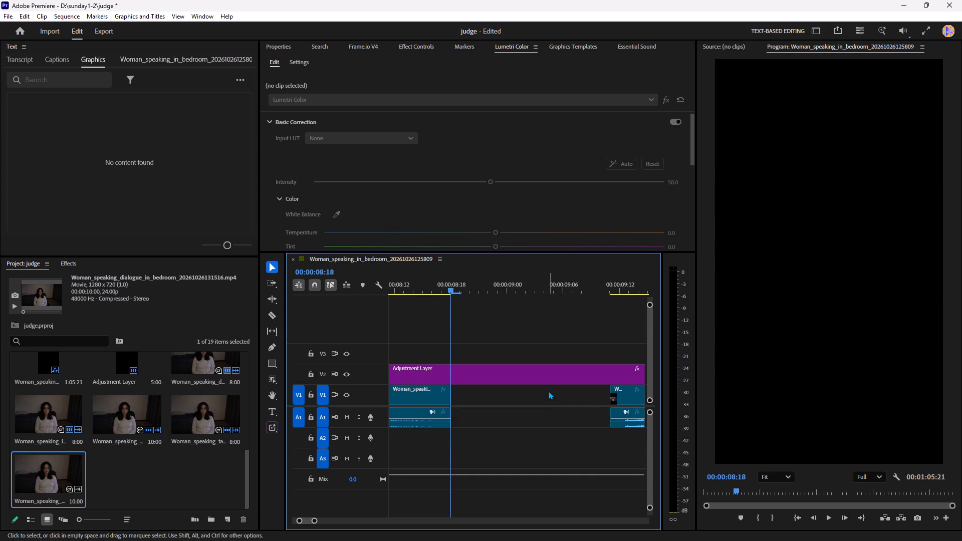
pyautogui.press('Delete')
# Cut the third clip at 00:00:10:12 and 00:00:11:10, delete the silent piece between the cuts, and close the gap.
pyautogui.scroll(12, 515, 408)
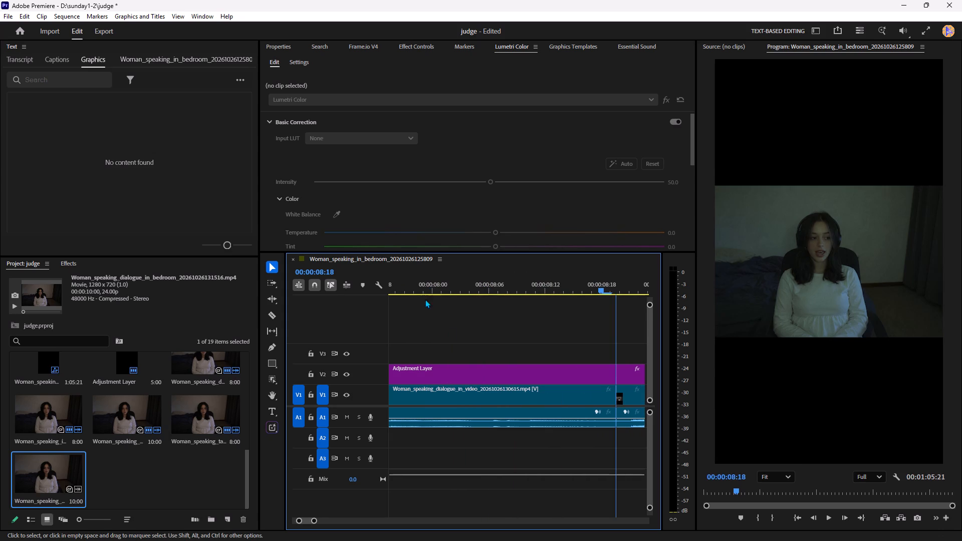
pyautogui.click(389, 287)
pyautogui.press('space')
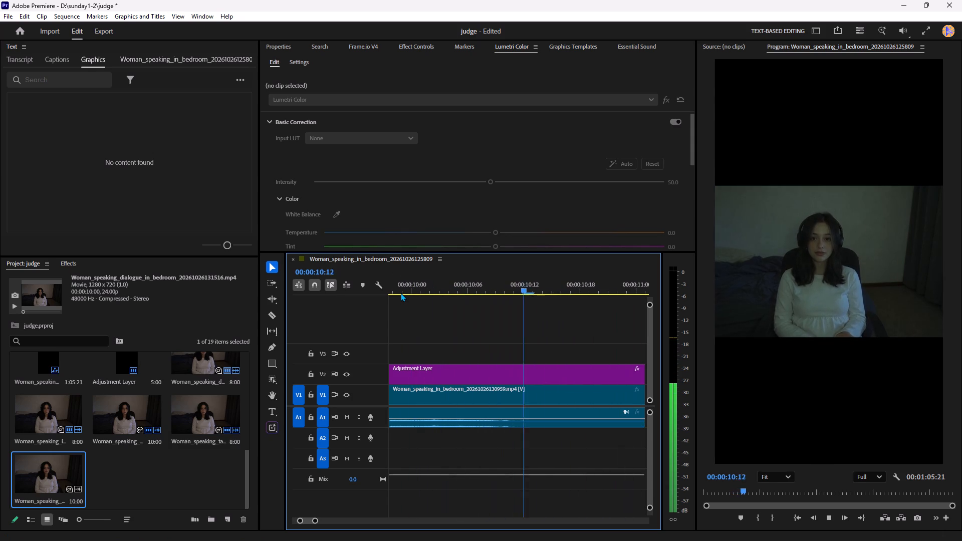
pyautogui.press('space')
pyautogui.scroll(-9, 477, 382)
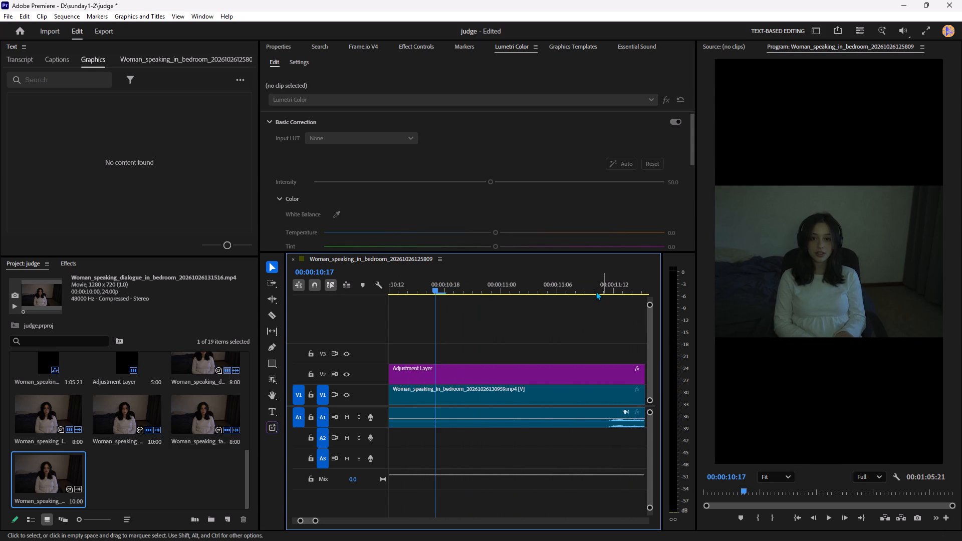
pyautogui.click(596, 291)
pyautogui.click(573, 395)
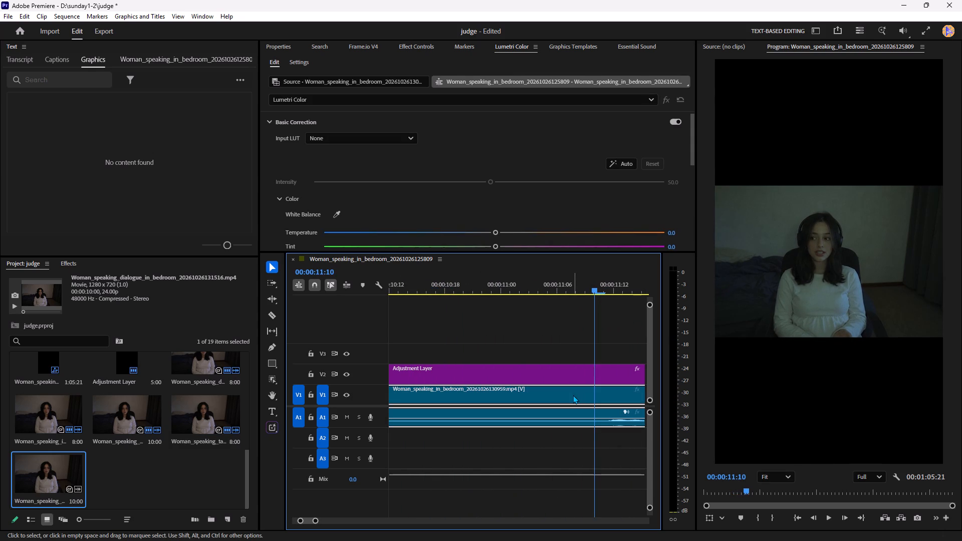
pyautogui.hotkey('ctrl', 'k')
pyautogui.scroll(6, 570, 390)
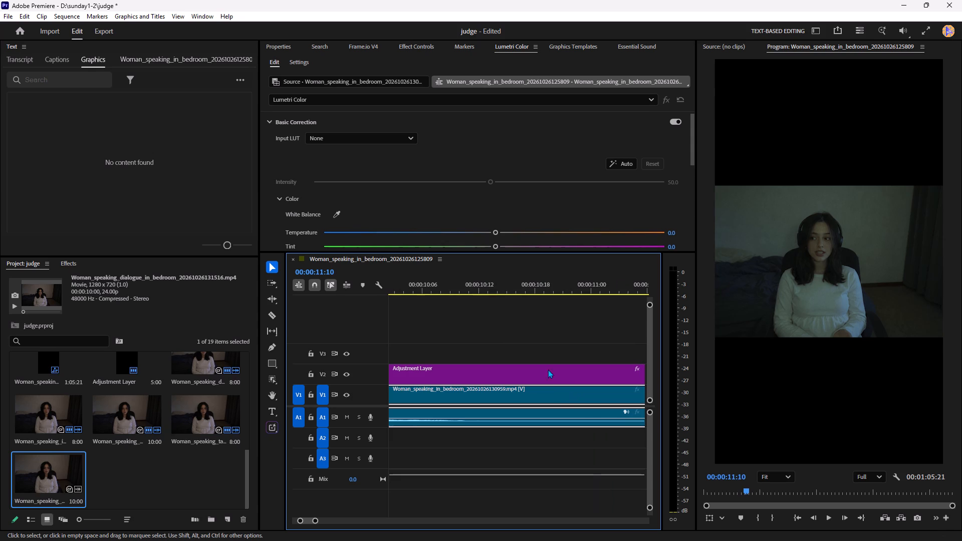
pyautogui.click(480, 290)
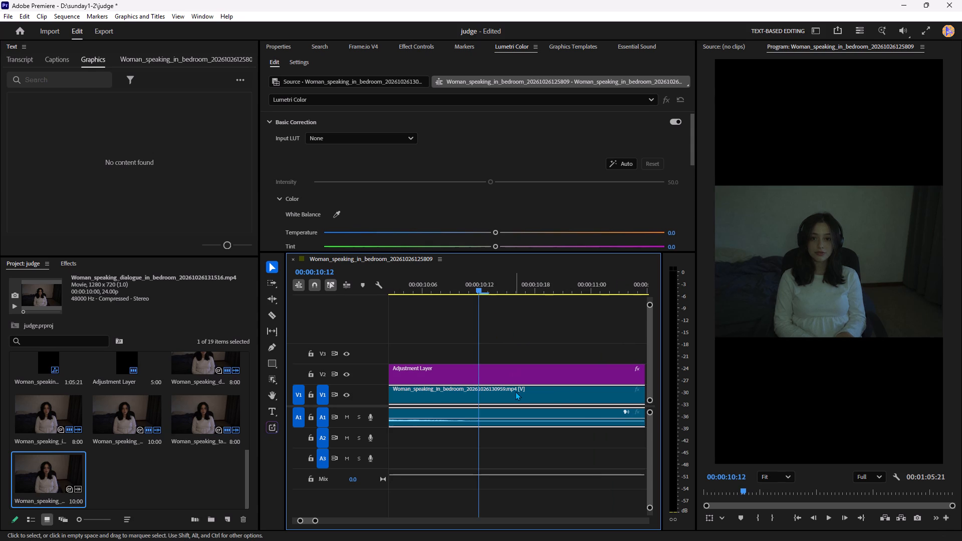
pyautogui.click(516, 393)
pyautogui.press('k')
pyautogui.hotkey('ctrl', 'k')
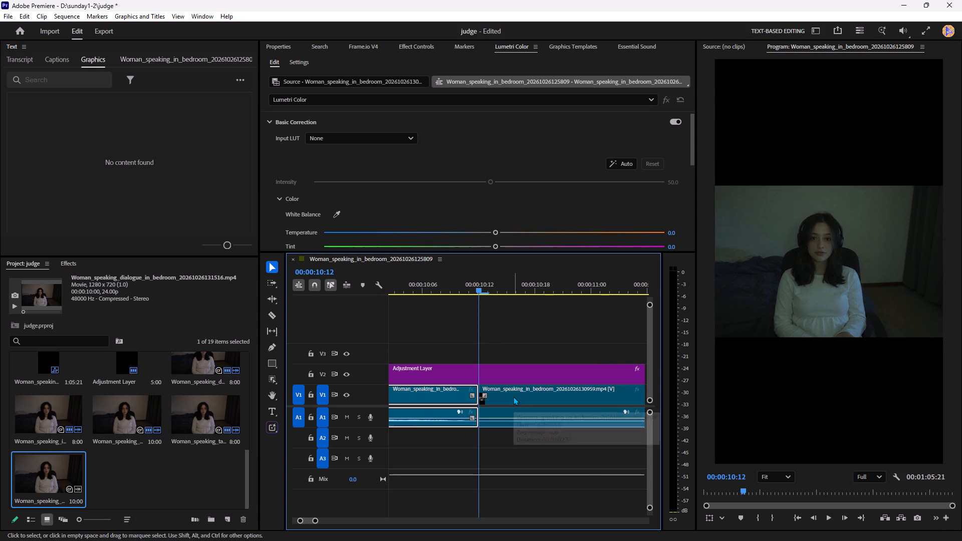
pyautogui.click(514, 396)
pyautogui.press('Delete')
pyautogui.click(514, 396)
pyautogui.press('Delete')
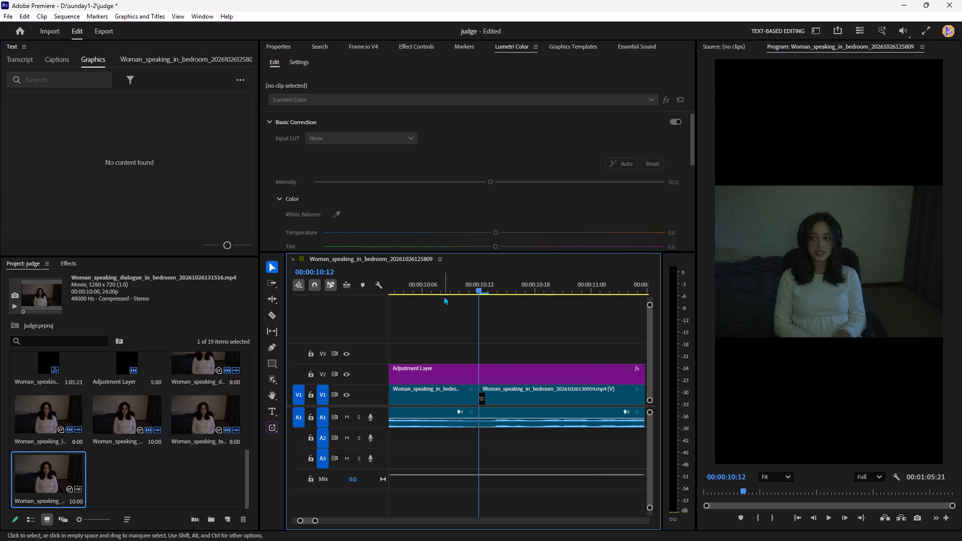
# Play past the 00:00:10:12 join, trim the third clip's silent end back to about 00:00:13:01, and close the gap.
pyautogui.click(437, 290)
pyautogui.press('space')
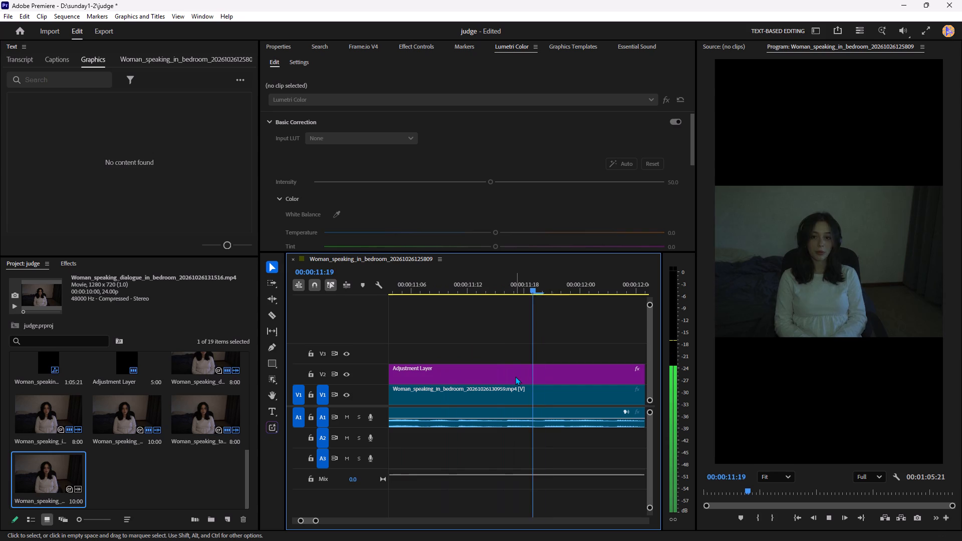
pyautogui.press('space')
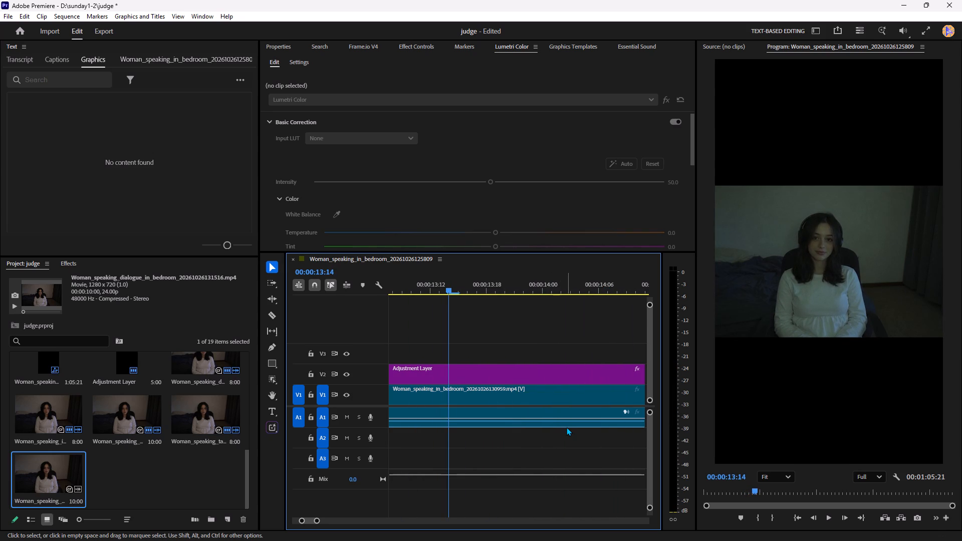
pyautogui.scroll(-12, 567, 427)
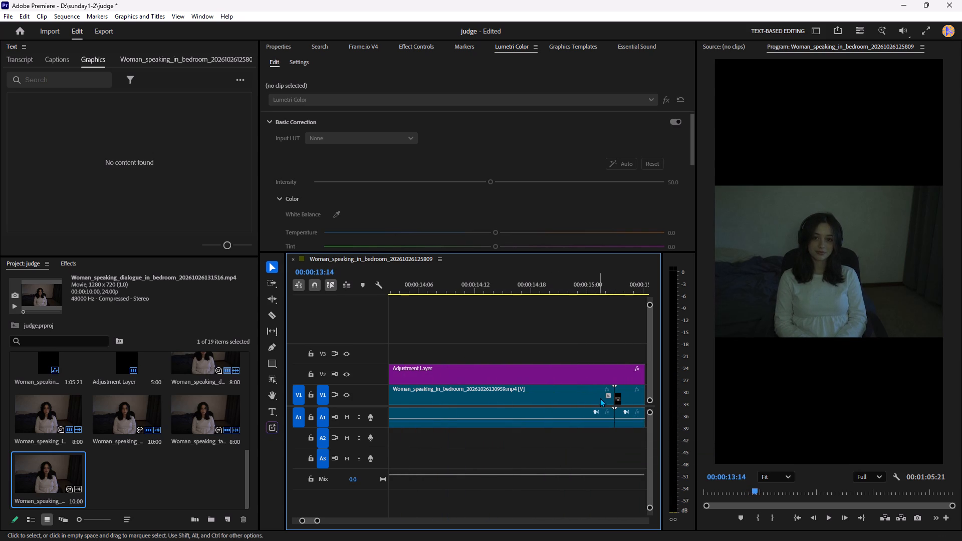
pyautogui.moveTo(613, 401); pyautogui.dragTo(413, 410)
pyautogui.scroll(10, 507, 447)
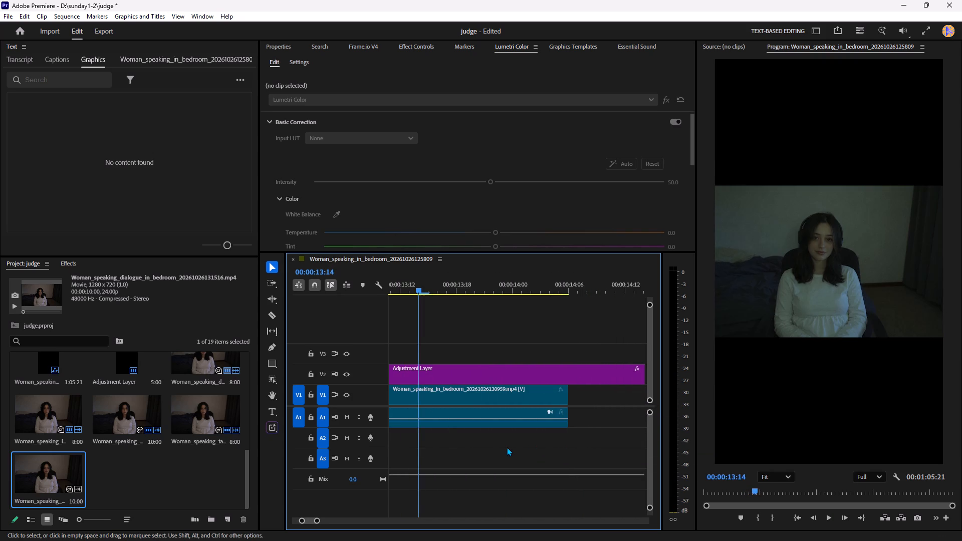
pyautogui.scroll(5, 507, 447)
pyautogui.moveTo(640, 399); pyautogui.dragTo(460, 414)
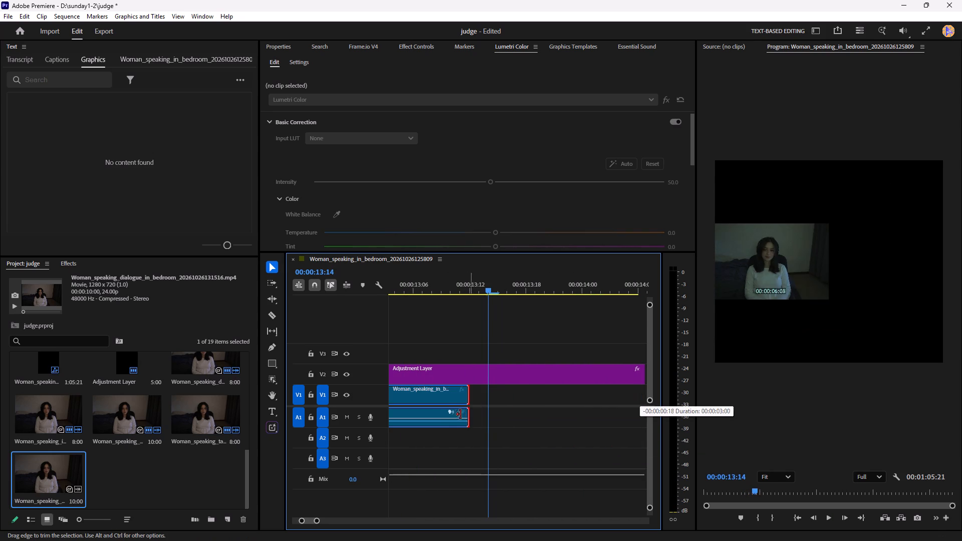
pyautogui.moveTo(460, 414); pyautogui.dragTo(447, 417)
pyautogui.scroll(8, 459, 421)
pyautogui.moveTo(571, 396); pyautogui.dragTo(546, 396)
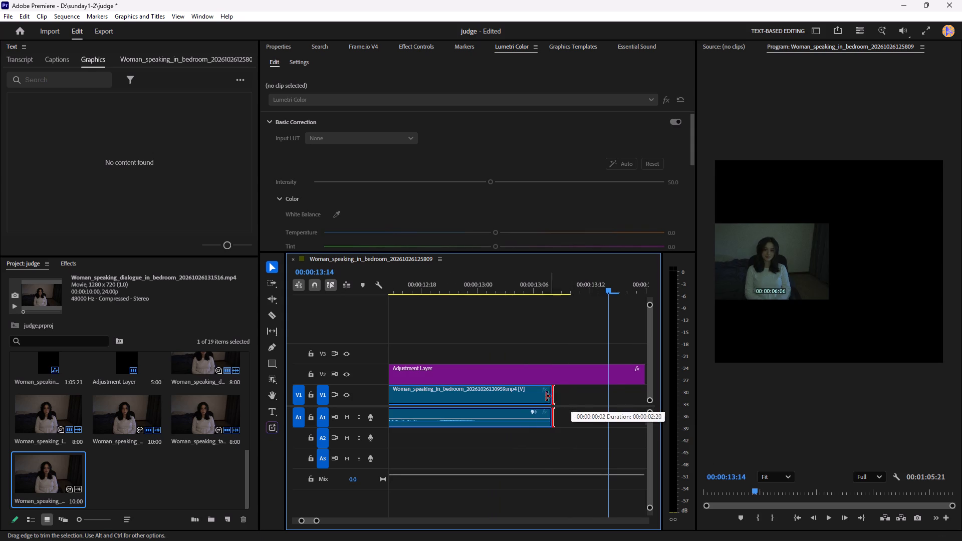
pyautogui.moveTo(546, 396); pyautogui.dragTo(491, 408)
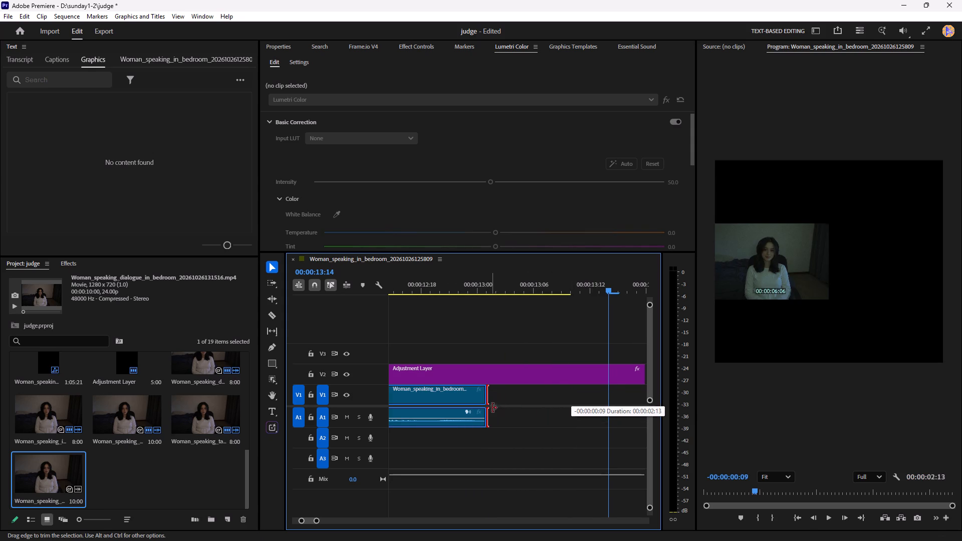
pyautogui.scroll(1, 520, 416)
pyautogui.click(534, 390)
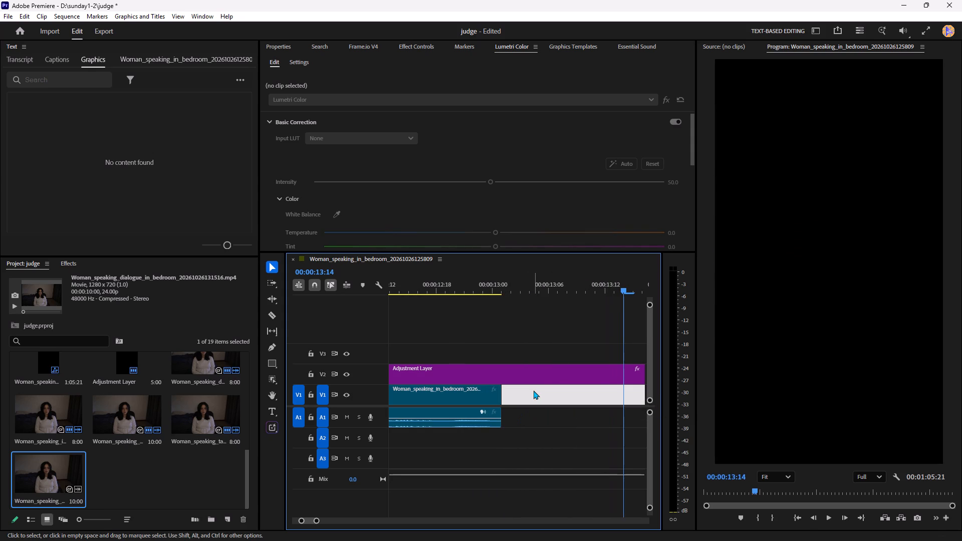
pyautogui.press('Delete')
# Cut the fourth clip at 00:00:13:19, delete its silent beginning, and close the gap after the third clip.
pyautogui.scroll(-7, 538, 403)
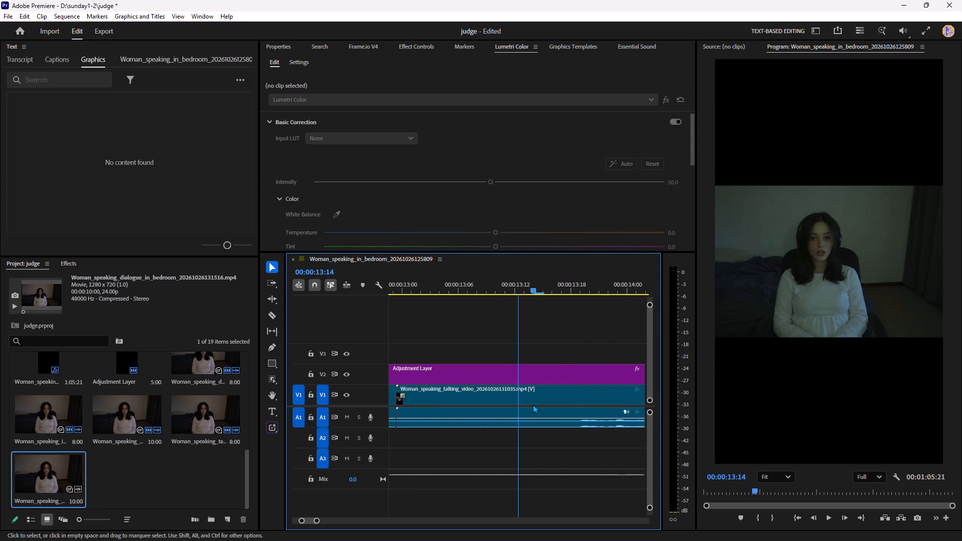
pyautogui.doubleClick(568, 289)
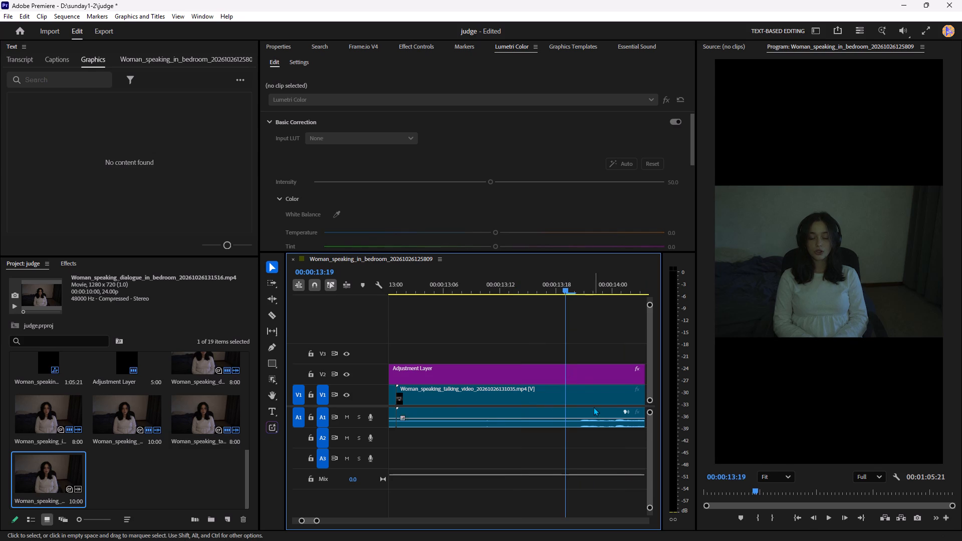
pyautogui.click(591, 398)
pyautogui.hotkey('ctrl', 'k')
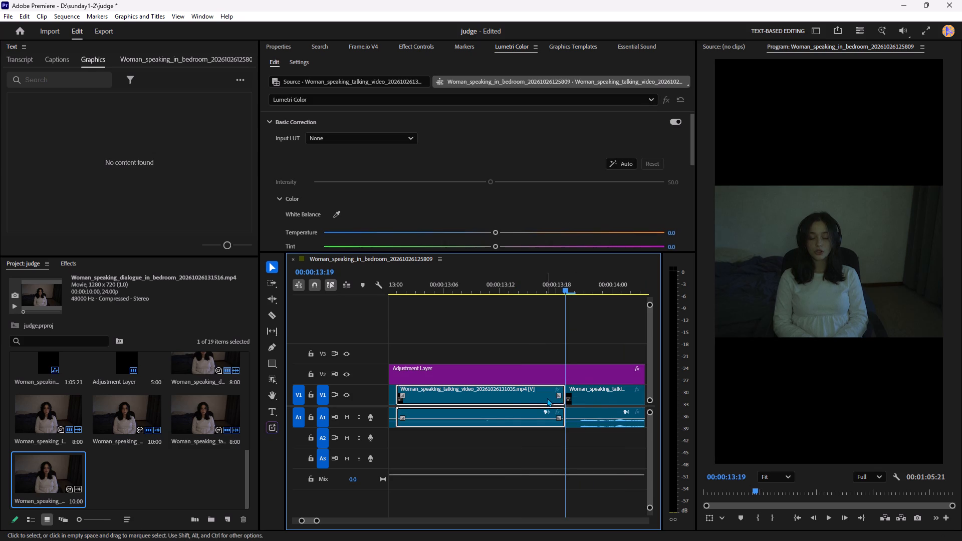
pyautogui.press('Delete')
pyautogui.click(517, 400)
pyautogui.press('Delete')
pyautogui.scroll(3, 488, 417)
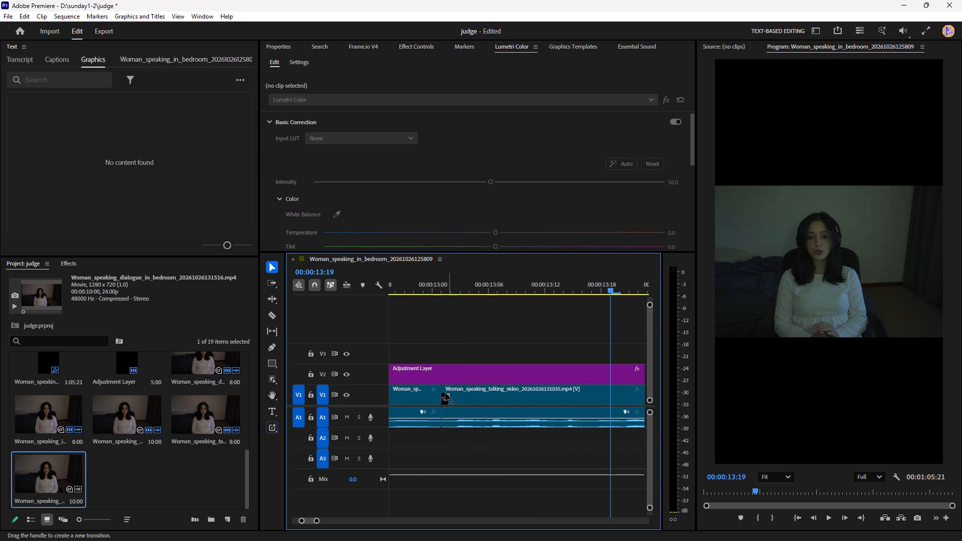
# Trim one frame from the start of the fourth clip, close the gap, and play across the join.
pyautogui.moveTo(444, 393); pyautogui.dragTo(450, 393)
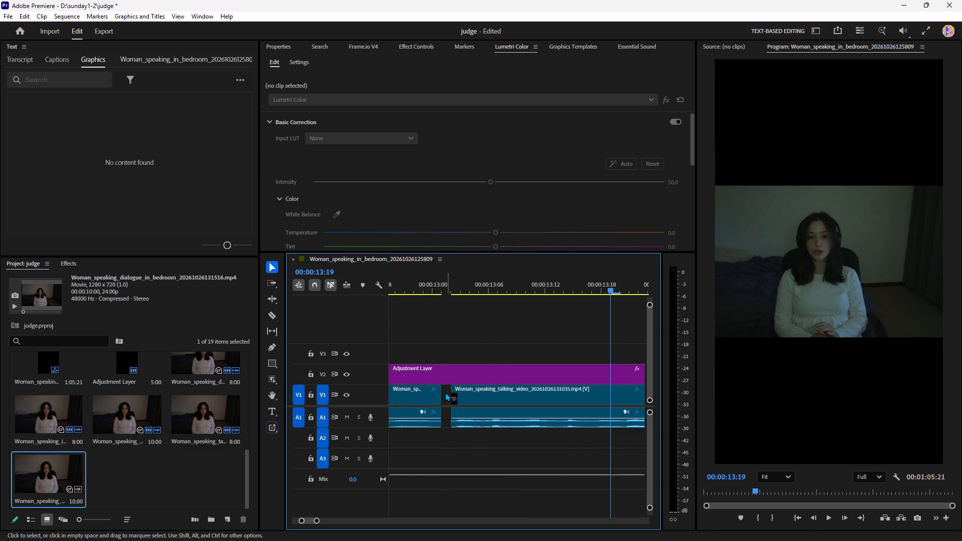
pyautogui.click(445, 392)
pyautogui.press('Delete')
pyautogui.scroll(12, 447, 397)
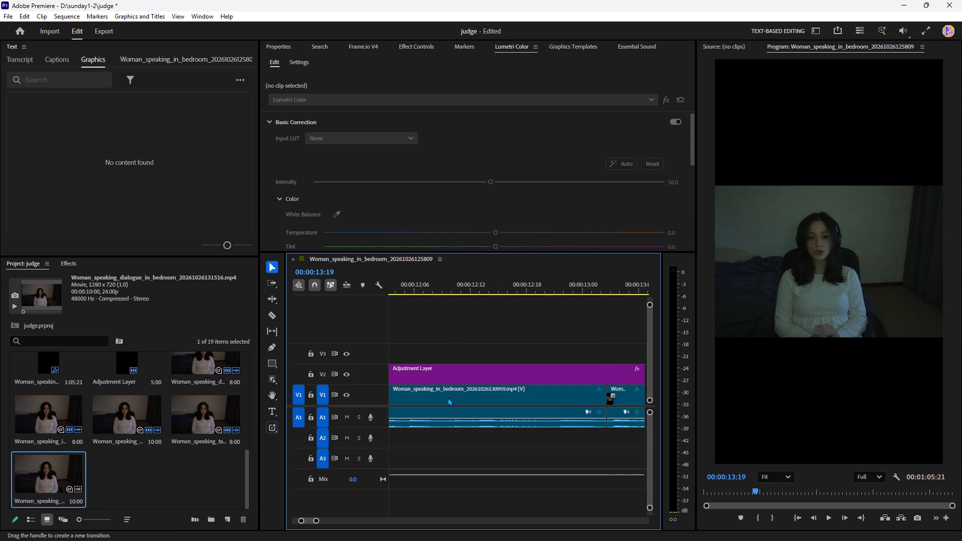
pyautogui.click(399, 294)
pyautogui.click(397, 291)
pyautogui.press('space')
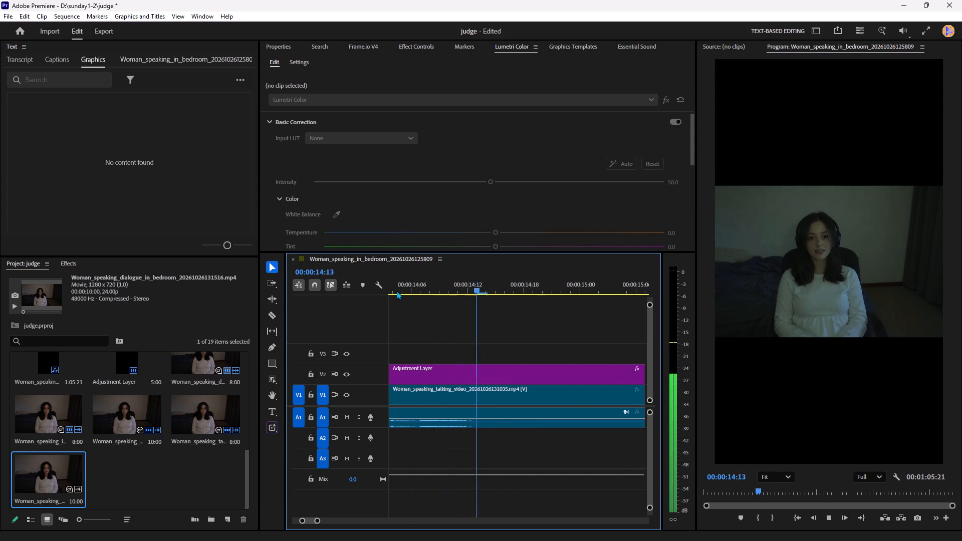
pyautogui.press('space')
# Cut the fourth clip at 00:00:15:07 and 00:00:14:13, delete the silent piece between the cuts, and close the gap.
pyautogui.scroll(-5, 536, 461)
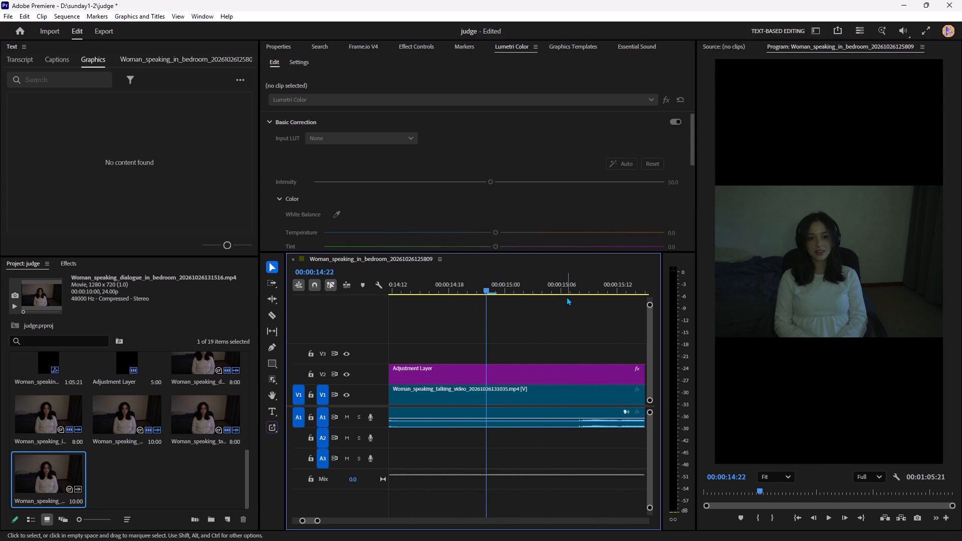
pyautogui.click(568, 291)
pyautogui.click(563, 374)
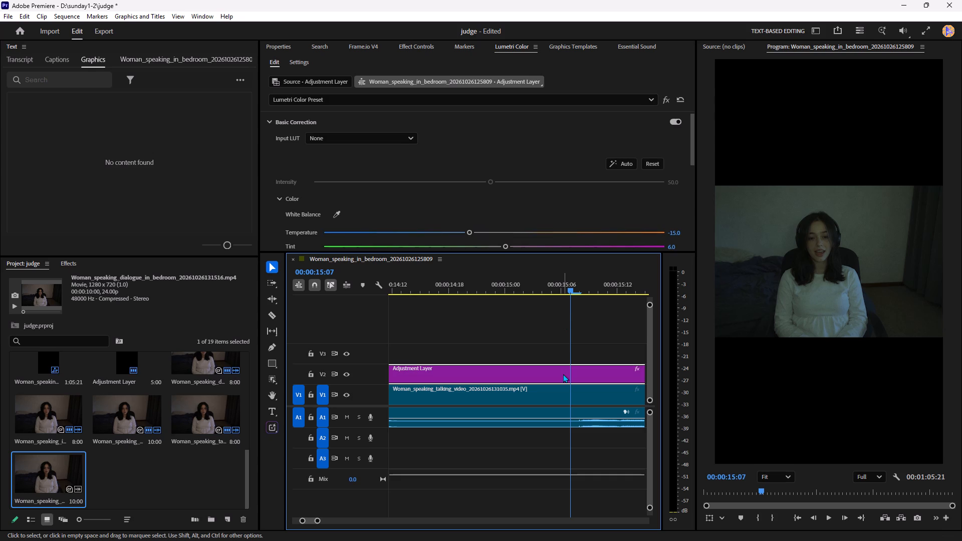
pyautogui.click(558, 400)
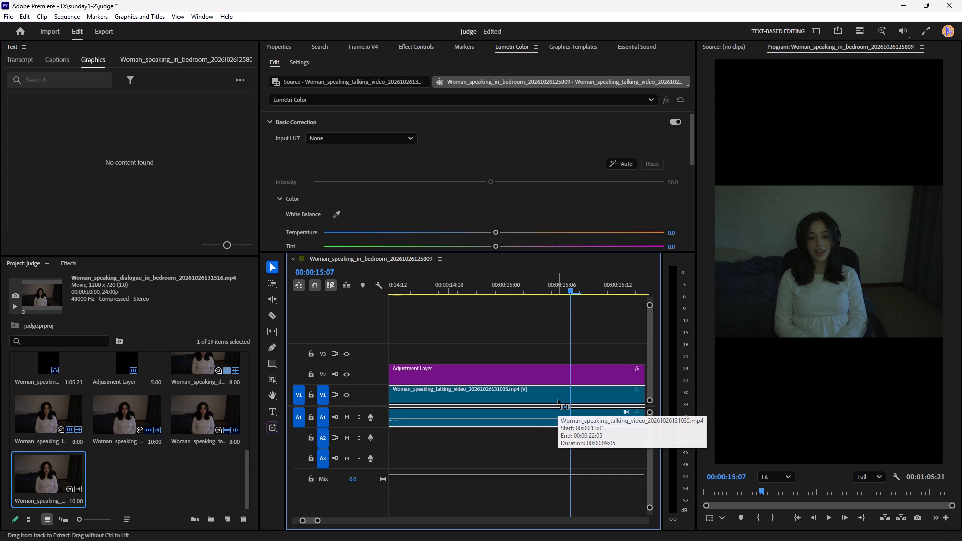
pyautogui.hotkey('ctrl', 'k')
pyautogui.scroll(6, 531, 419)
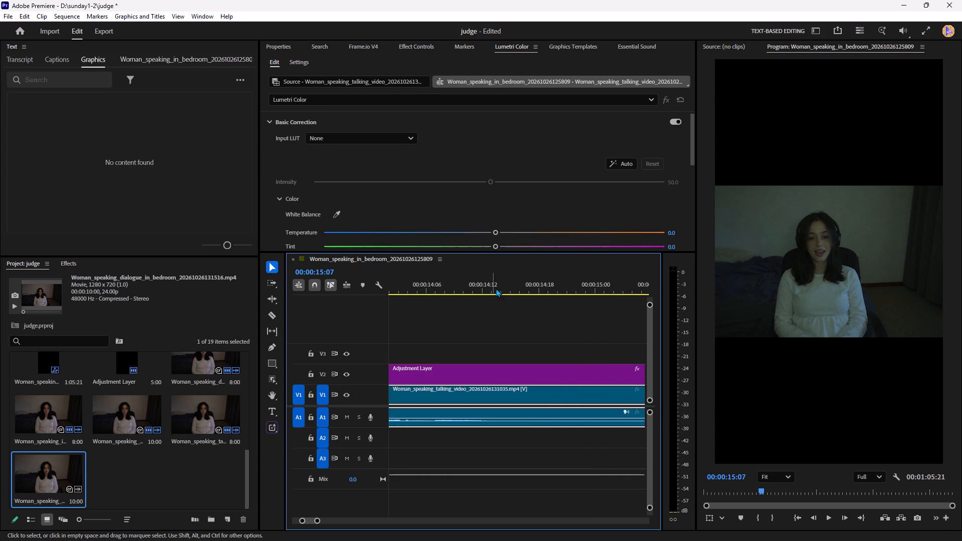
pyautogui.click(494, 293)
pyautogui.hotkey('ctrl', 'k')
pyautogui.click(520, 393)
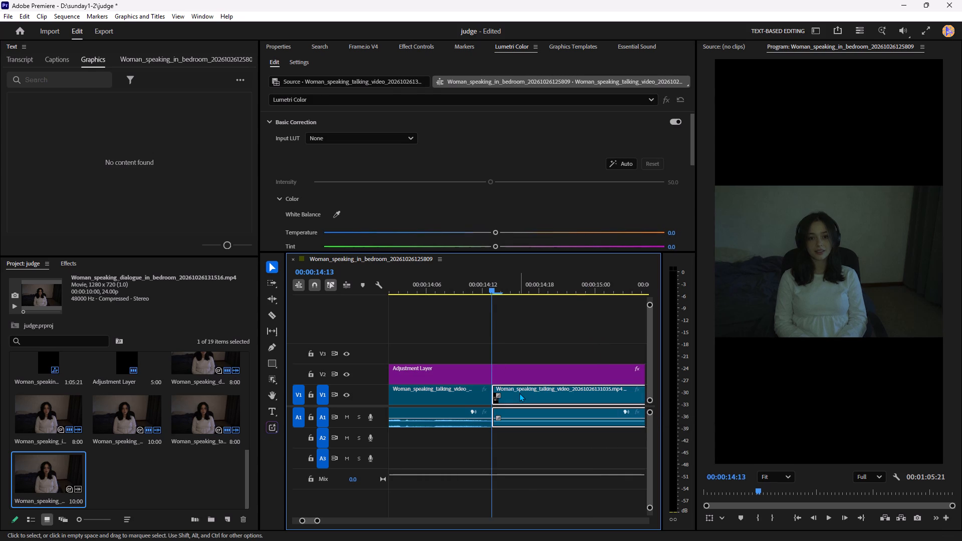
pyautogui.press('Delete')
pyautogui.click(520, 393)
pyautogui.press('Delete')
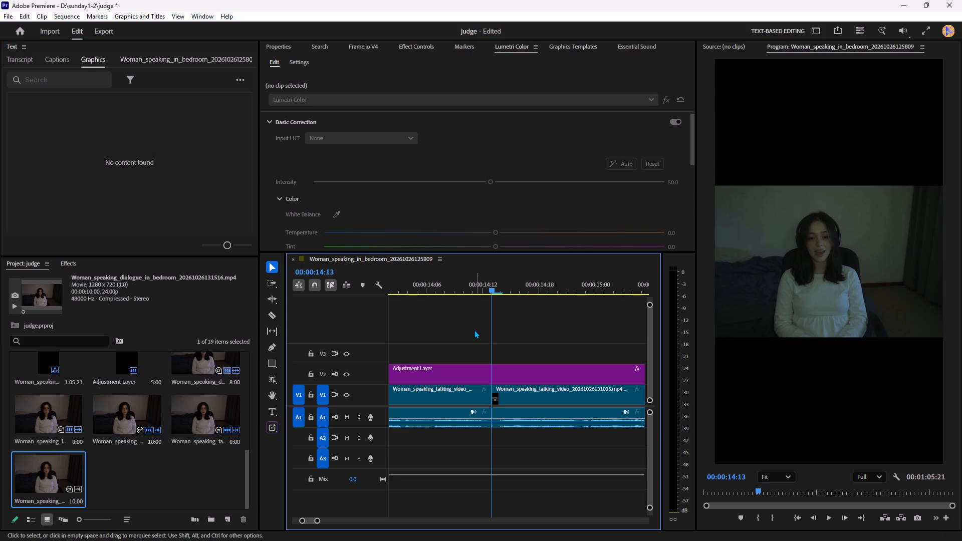
# Play on from 00:00:14:13, cut the fourth clip at 00:00:16:15 and 00:00:16:00, and remove the silent piece and its gap.
pyautogui.press('space')
pyautogui.press('space')
pyautogui.press('space')
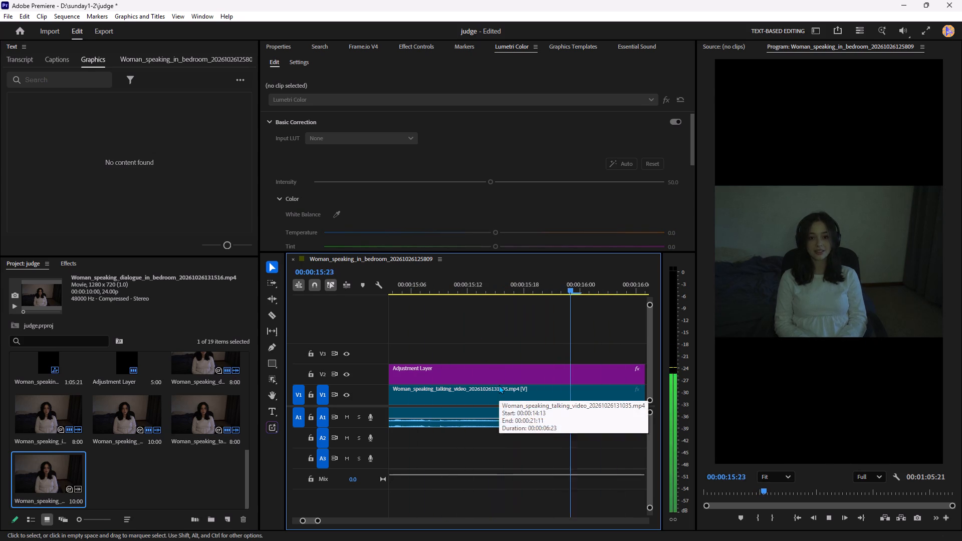
pyautogui.press('space')
pyautogui.scroll(-10, 554, 455)
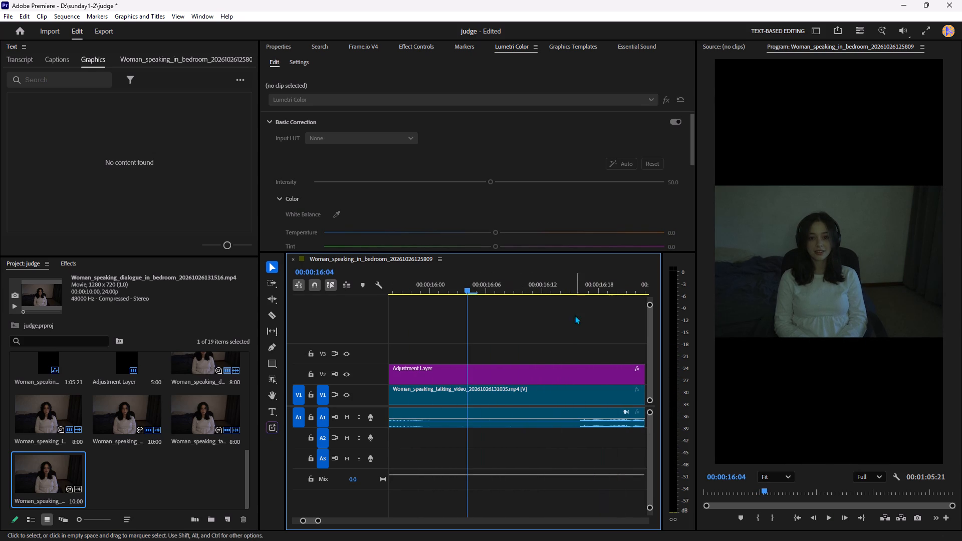
pyautogui.click(568, 291)
pyautogui.click(576, 391)
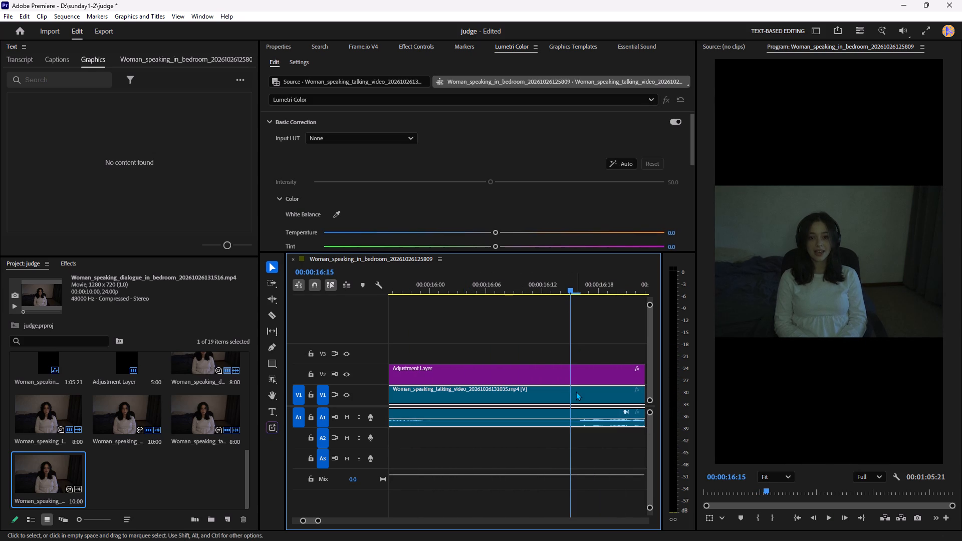
pyautogui.hotkey('ctrl', 'k')
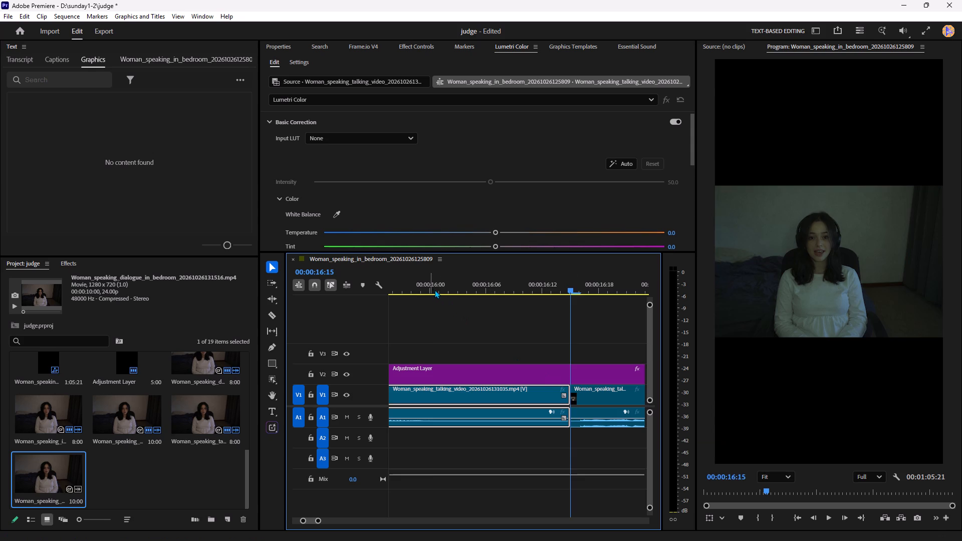
pyautogui.click(432, 288)
pyautogui.hotkey('ctrl', 'k')
pyautogui.click(460, 397)
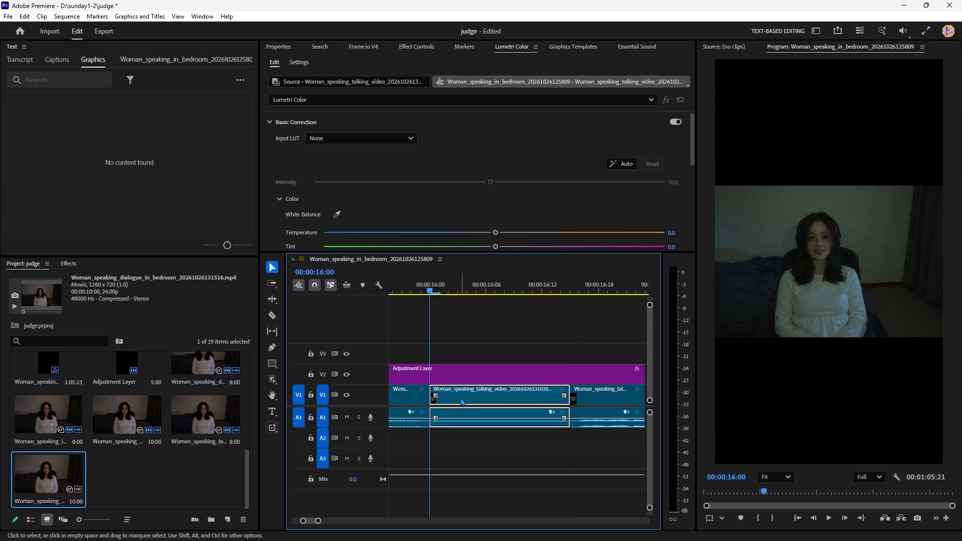
pyautogui.press('Delete')
pyautogui.click(460, 397)
pyautogui.press('Delete')
pyautogui.press('Delete')
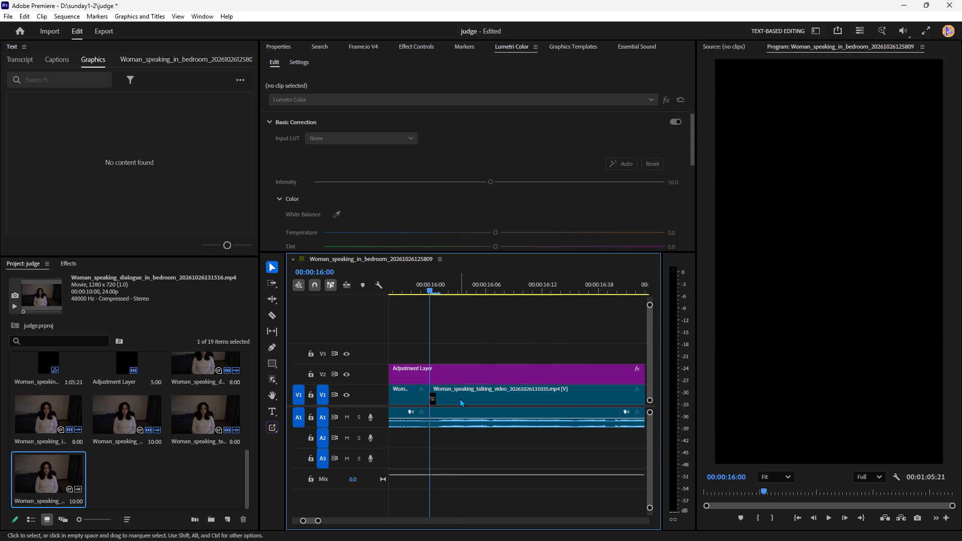
# Play the sequence from 00:00:15:07 across the latest join in the fourth clip to check the cut.
pyautogui.scroll(8, 460, 398)
pyautogui.click(393, 292)
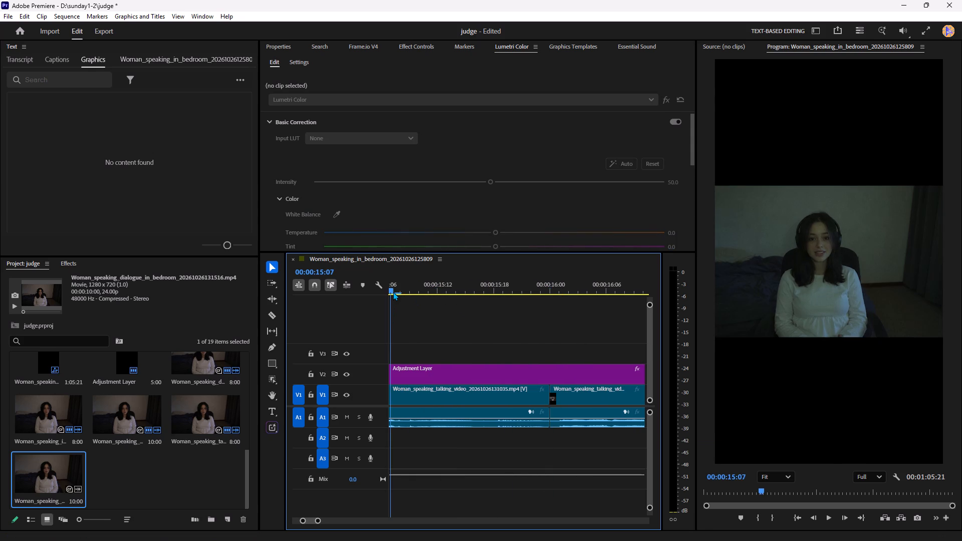
pyautogui.press('space')
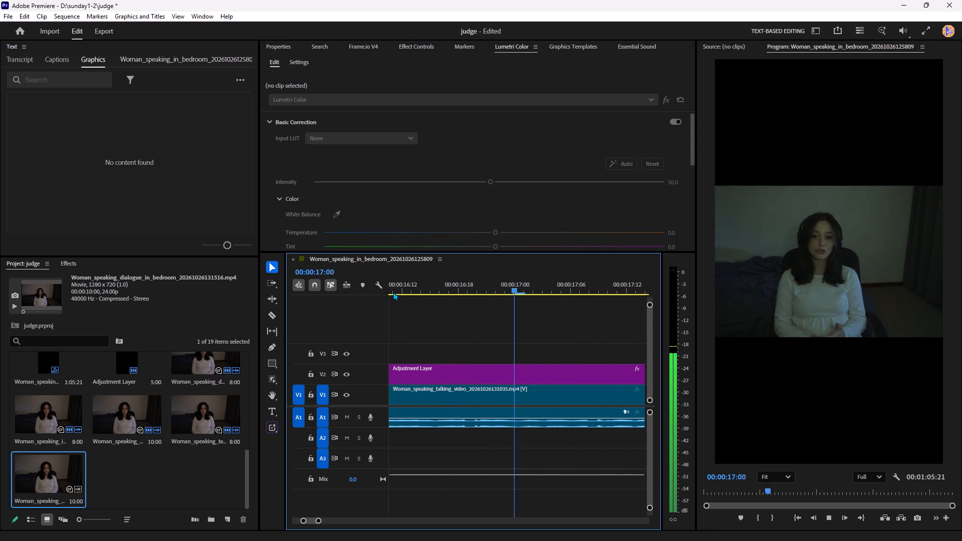
pyautogui.press('space')
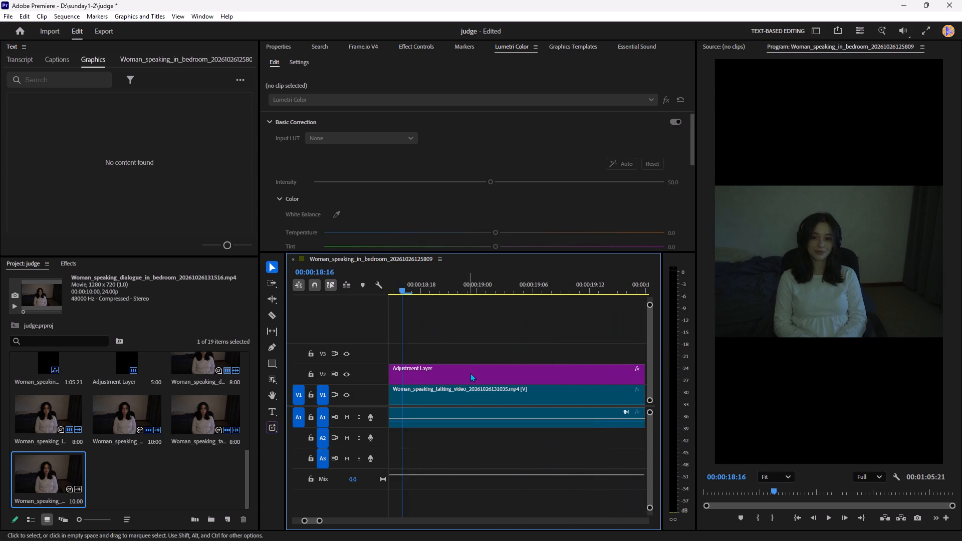
# Trim the silent end of the fourth clip back to 00:00:18:11.
pyautogui.scroll(-20, 470, 373)
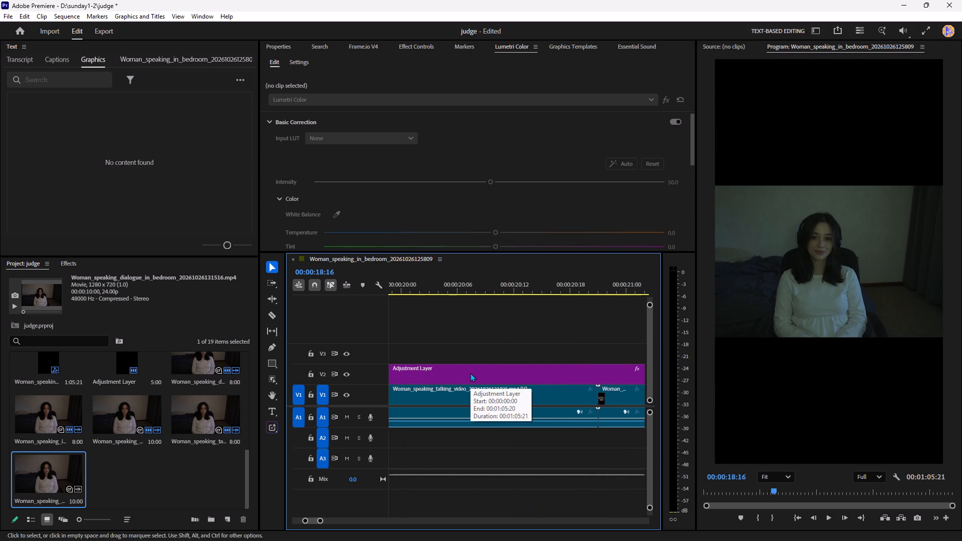
pyautogui.moveTo(596, 397); pyautogui.dragTo(384, 414)
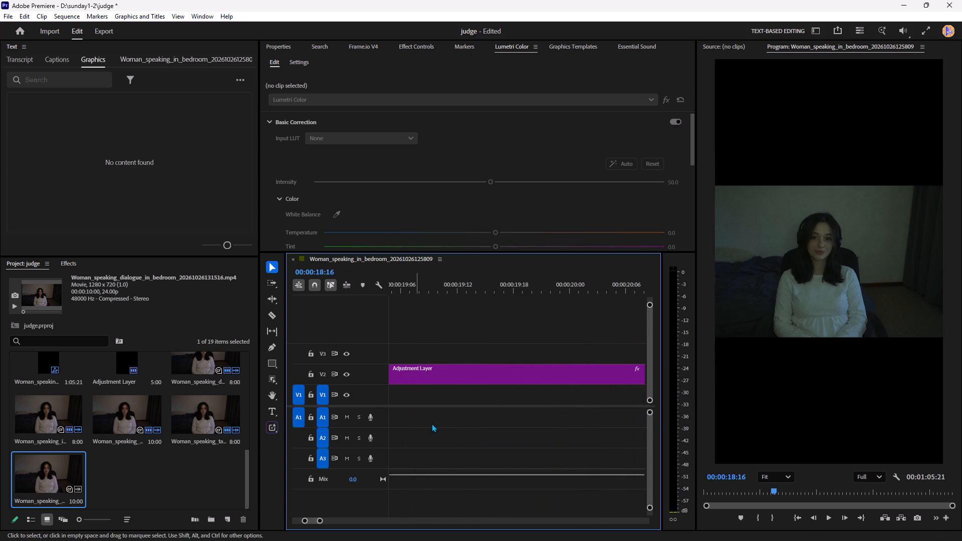
pyautogui.scroll(11, 438, 424)
pyautogui.scroll(2, 531, 424)
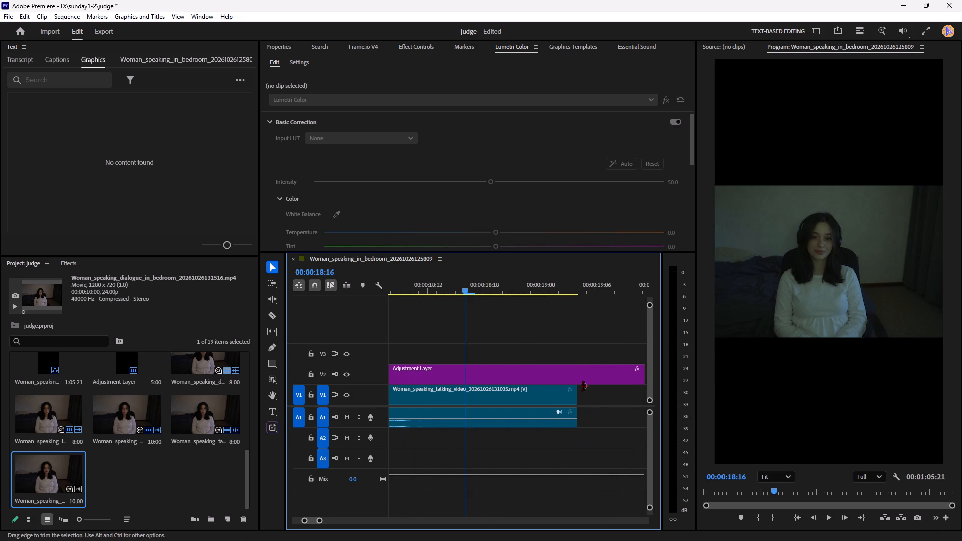
pyautogui.moveTo(577, 389); pyautogui.dragTo(421, 451)
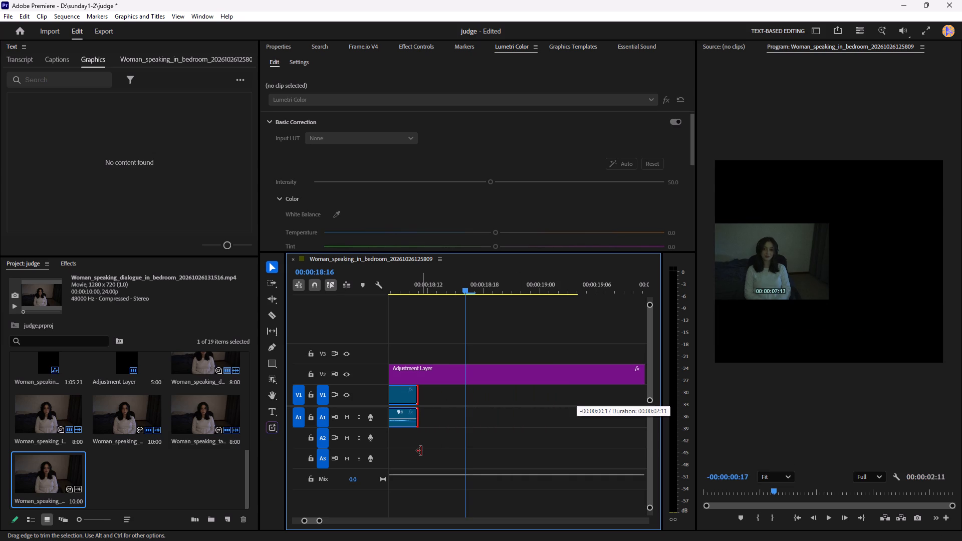
pyautogui.moveTo(421, 451); pyautogui.dragTo(414, 454)
pyautogui.moveTo(414, 454); pyautogui.dragTo(415, 455)
# Play the fourth clip's trimmed ending and close the gap before the fifth clip.
pyautogui.scroll(11, 482, 448)
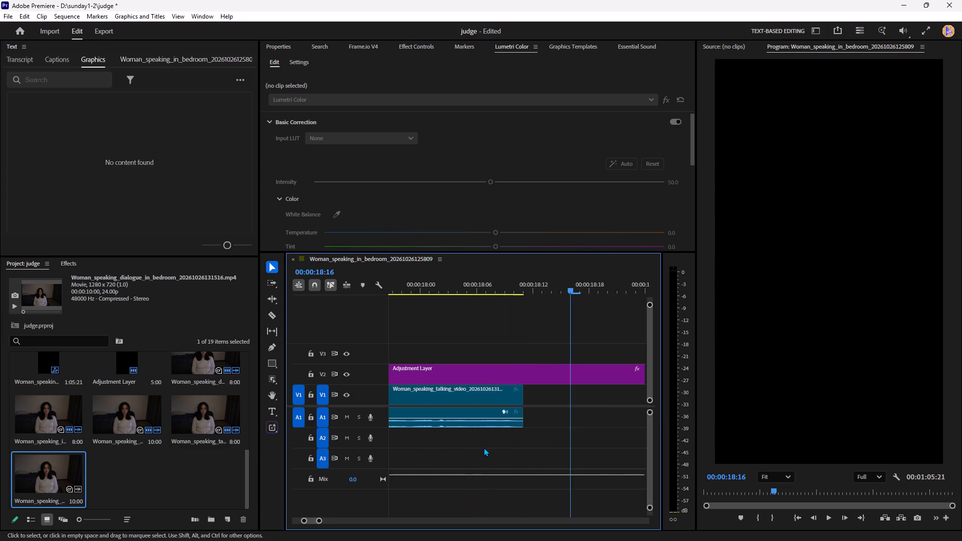
pyautogui.scroll(7, 484, 447)
pyautogui.click(390, 291)
pyautogui.press('space')
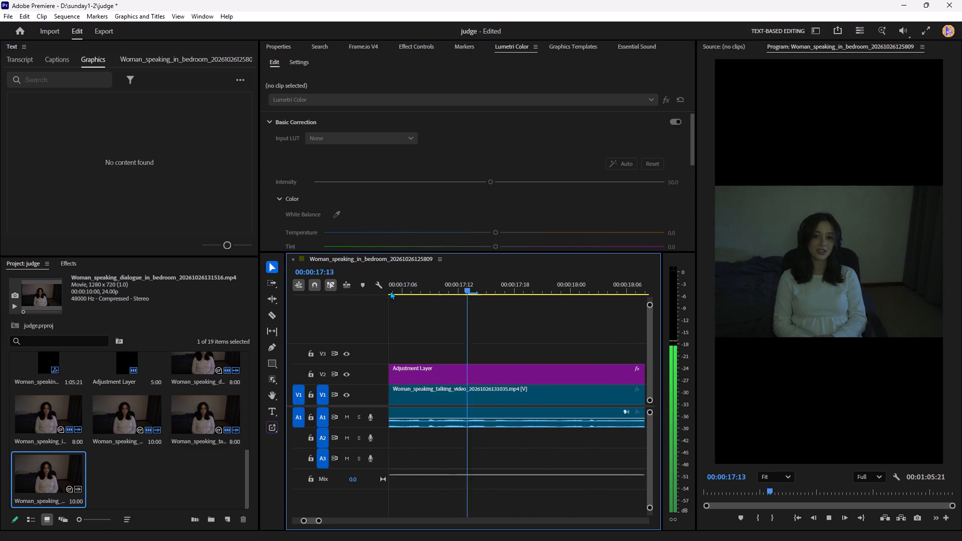
pyautogui.press('space')
pyautogui.scroll(-3, 551, 416)
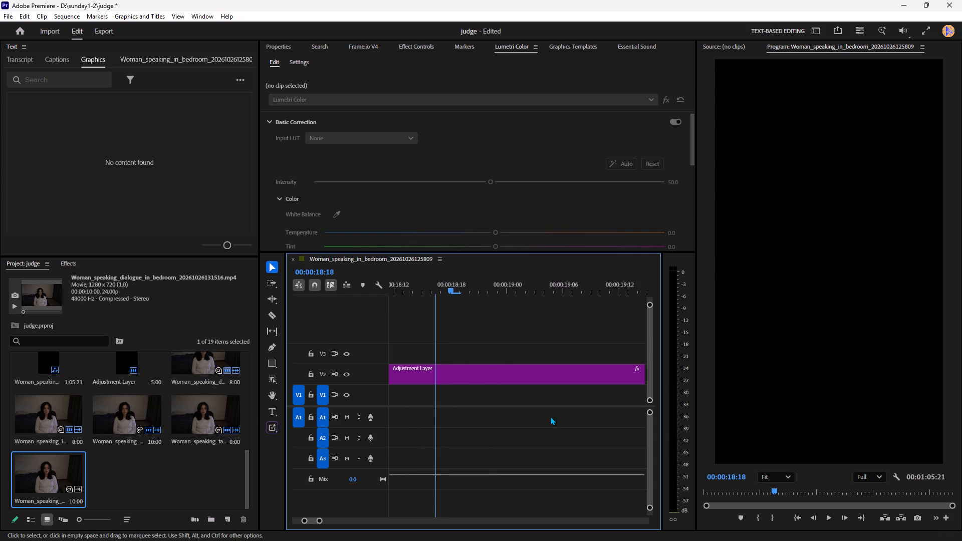
pyautogui.scroll(-4, 551, 416)
pyautogui.click(531, 397)
pyautogui.click(525, 402)
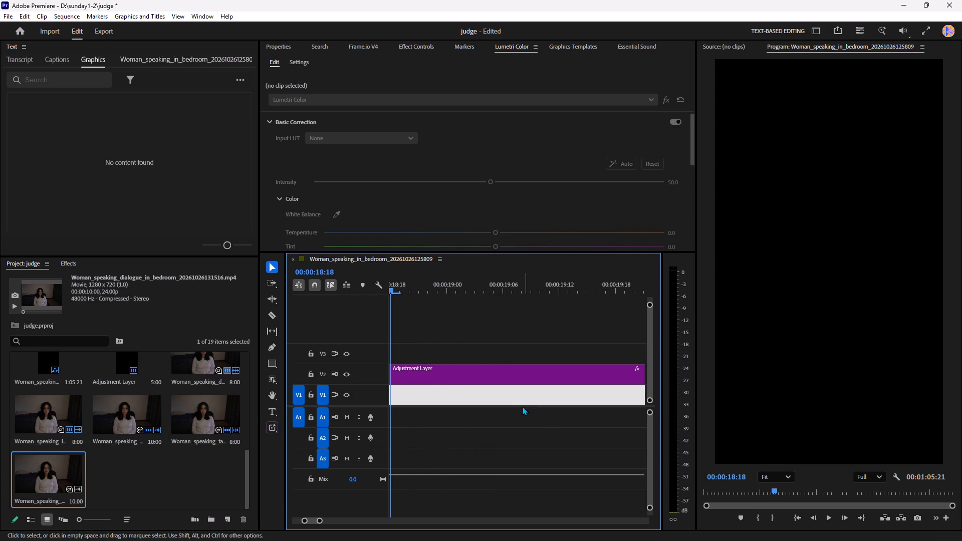
pyautogui.press('Delete')
# Trim seven frames from the start of the fifth clip, close the gap, and play across the join from 00:00:18:00.
pyautogui.scroll(12, 524, 408)
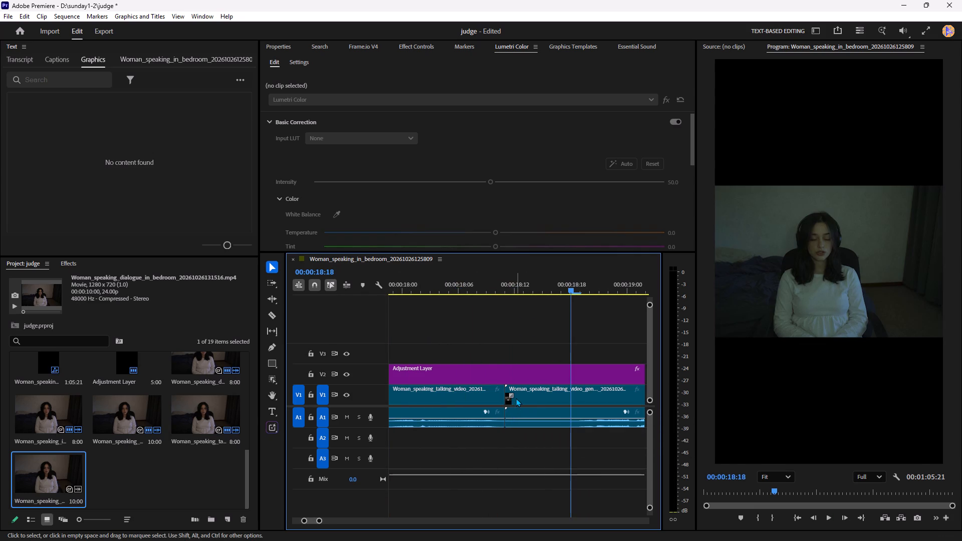
pyautogui.moveTo(507, 392); pyautogui.dragTo(577, 400)
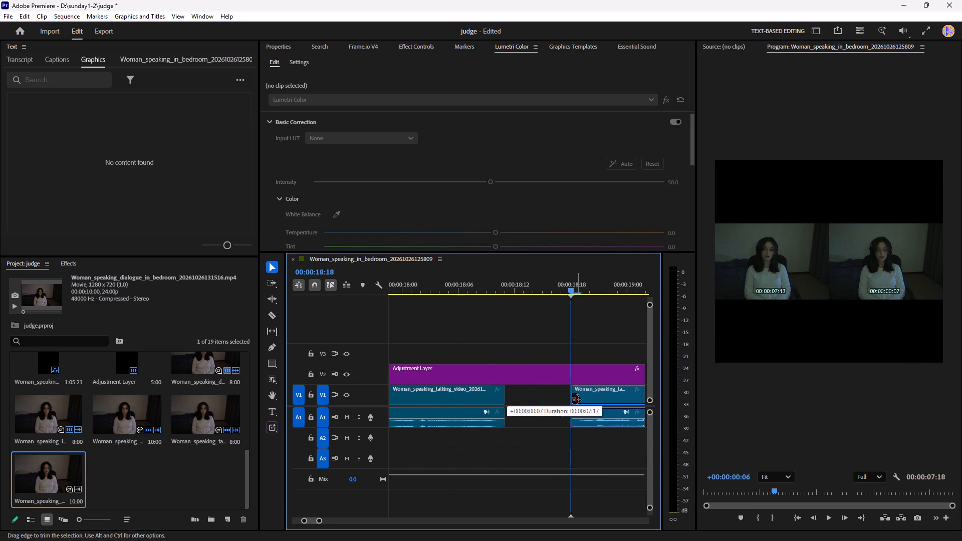
pyautogui.moveTo(577, 400); pyautogui.dragTo(571, 398)
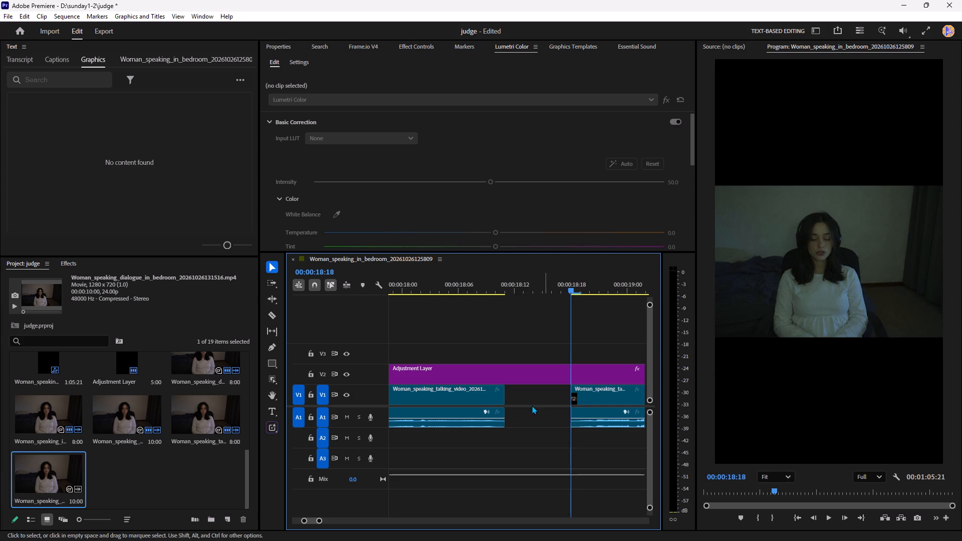
pyautogui.click(531, 398)
pyautogui.press('Delete')
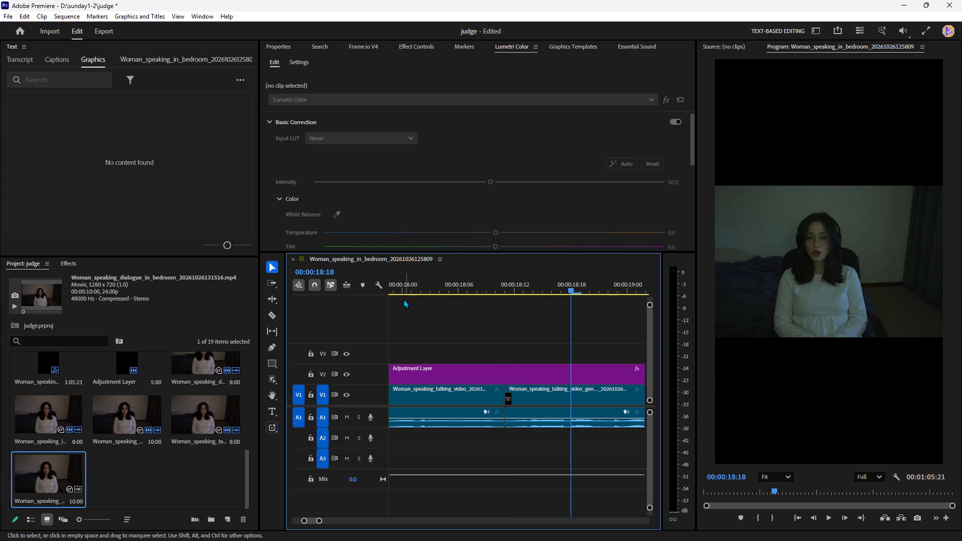
pyautogui.click(401, 288)
pyautogui.press('space')
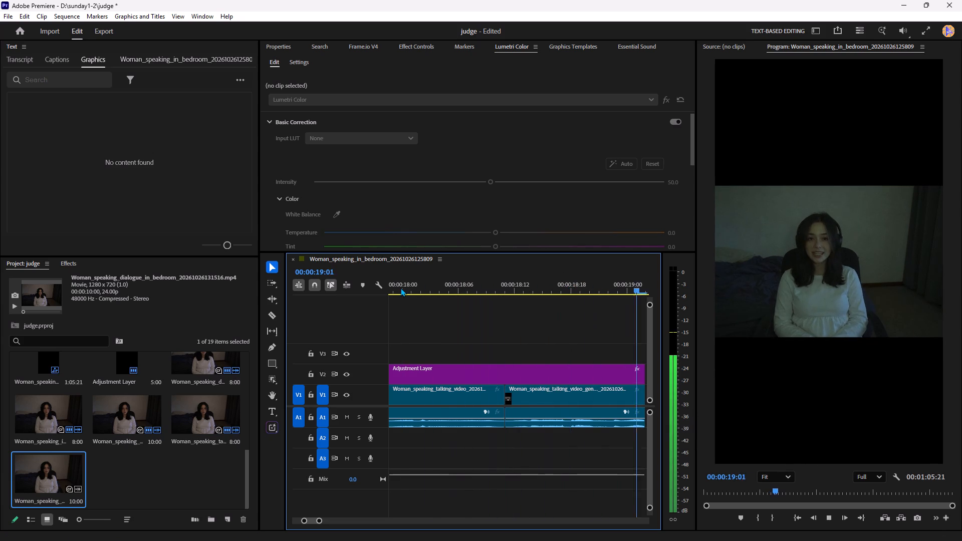
pyautogui.press('space')
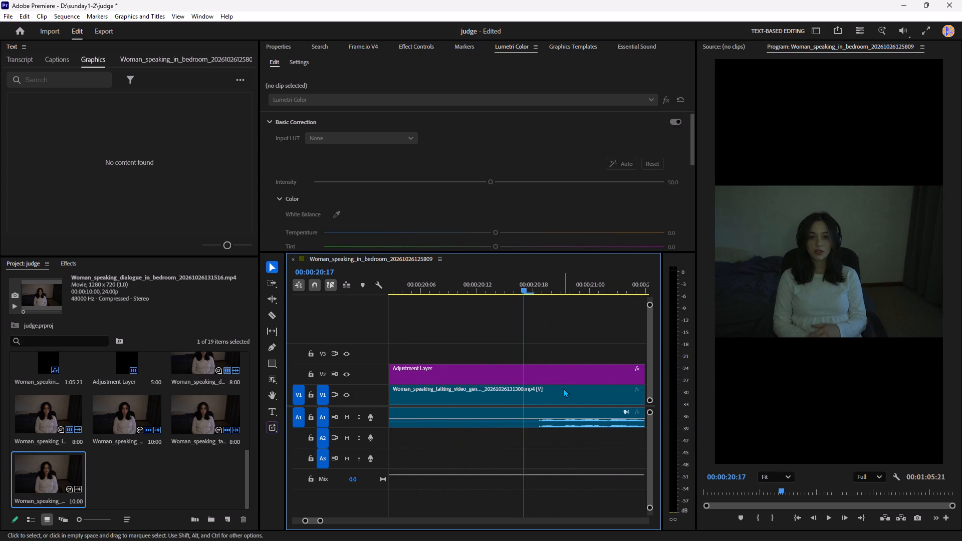
# Cut the fifth clip at 00:00:20:18 and 00:00:20:02, delete the silent piece between the cuts, and close the gap.
pyautogui.scroll(6, 564, 388)
pyautogui.scroll(-2, 564, 388)
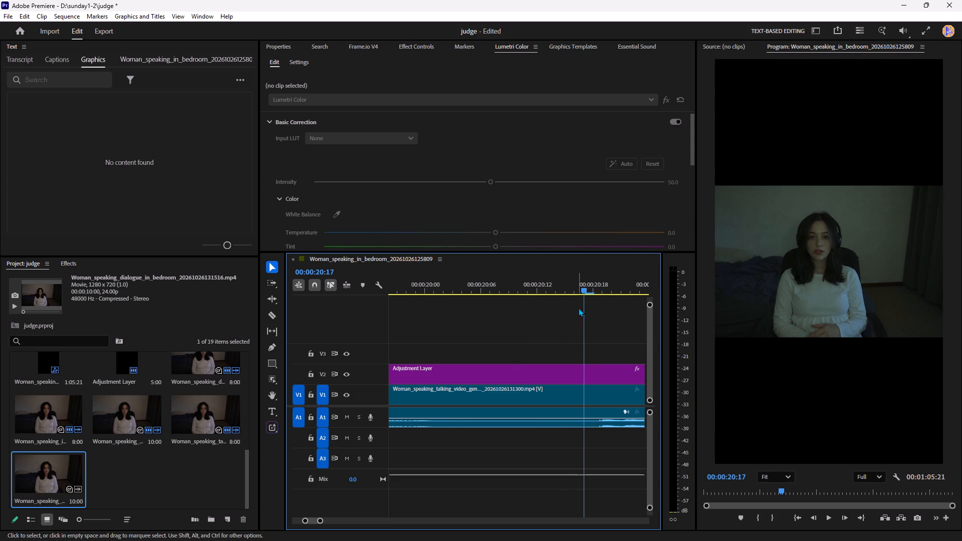
pyautogui.click(594, 293)
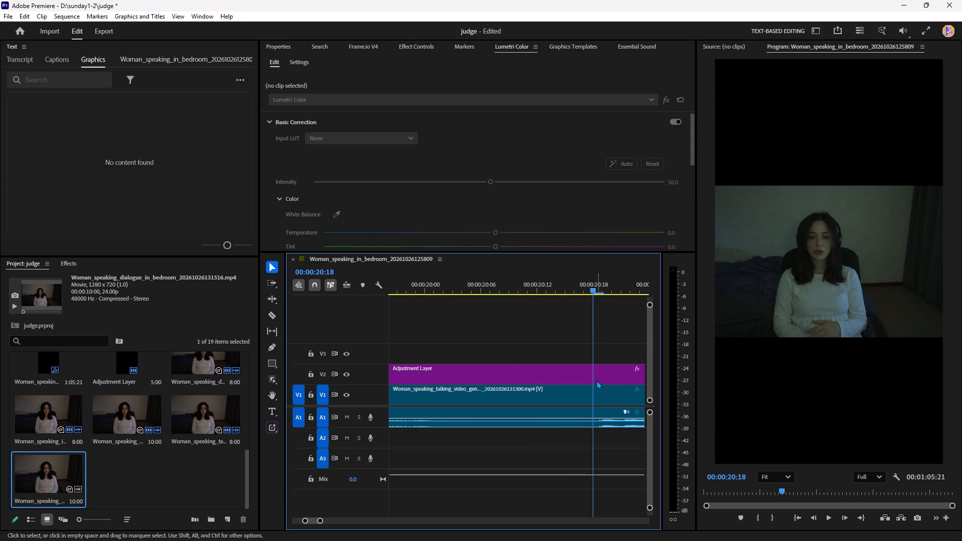
pyautogui.click(596, 388)
pyautogui.hotkey('ctrl', 'k')
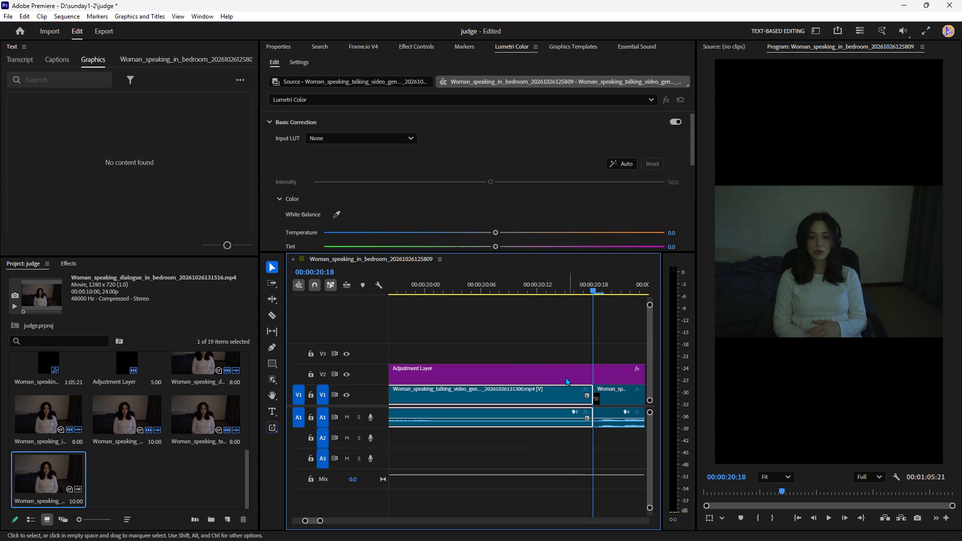
pyautogui.moveTo(431, 290); pyautogui.dragTo(437, 294)
pyautogui.hotkey('ctrl', 'k')
pyautogui.click(467, 404)
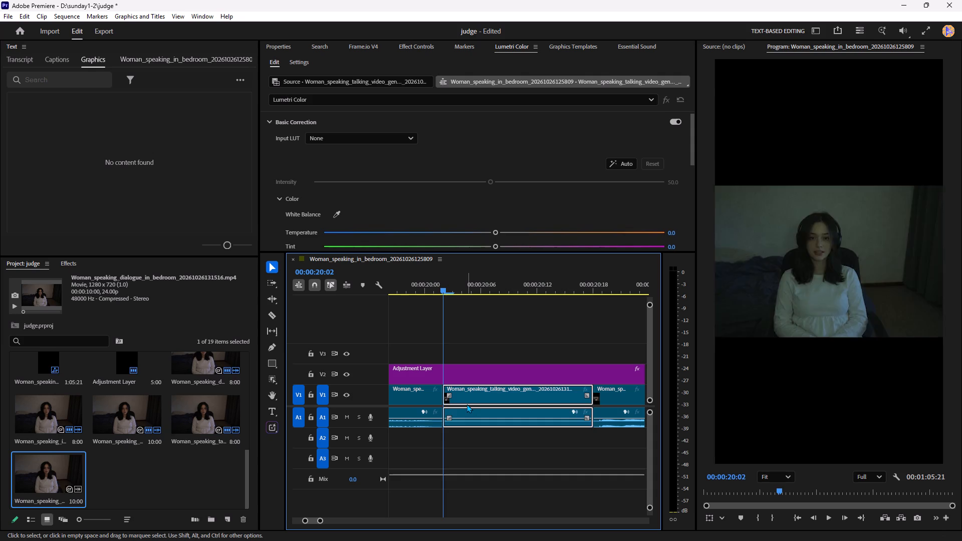
pyautogui.press('Delete')
pyautogui.click(467, 404)
pyautogui.press('Delete')
# Play the fifth clip on from 00:00:20:02 and replay from 00:00:20:22 to check for the next pause.
pyautogui.press('space')
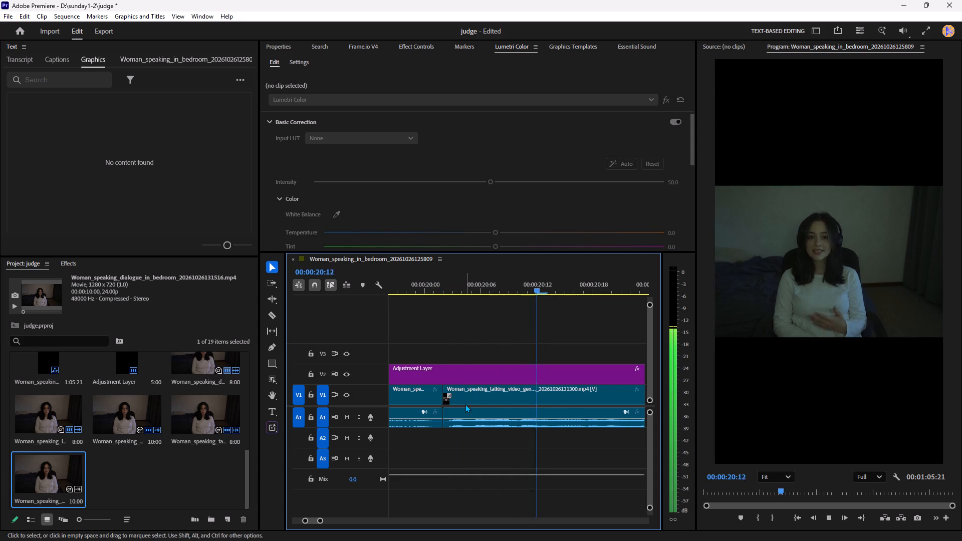
pyautogui.press('space')
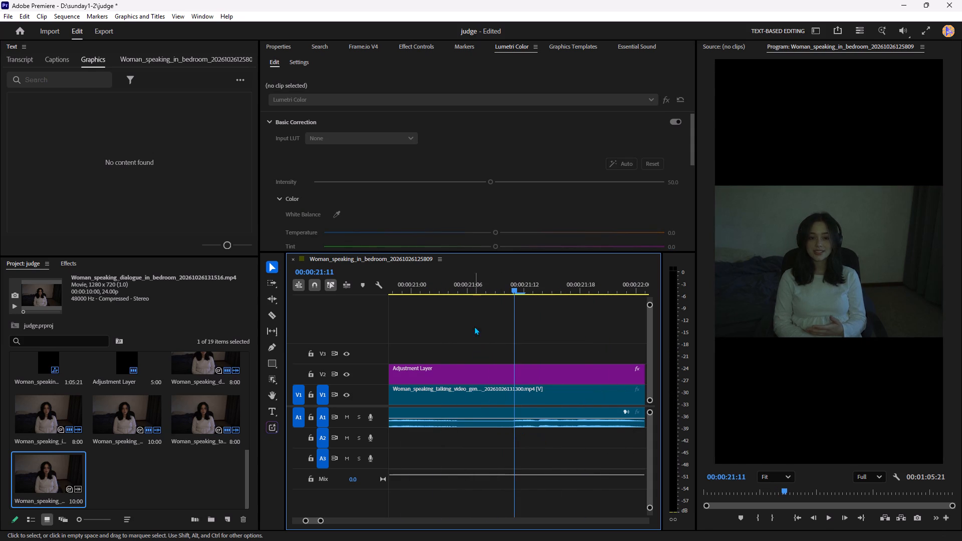
pyautogui.moveTo(428, 292); pyautogui.dragTo(390, 292)
pyautogui.press('space')
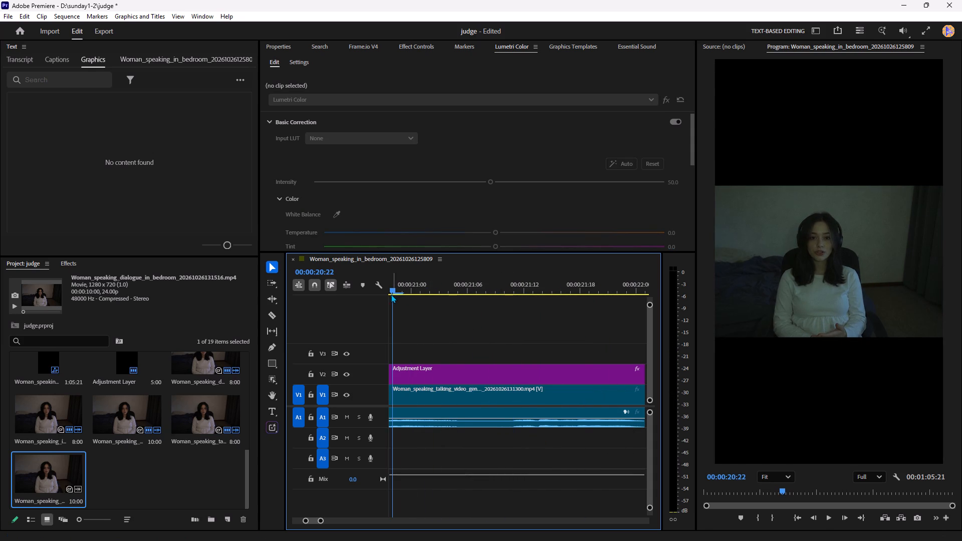
pyautogui.press('space')
# Cut the fifth clip at 00:00:21:07 and 00:00:21:10, delete the short silent piece between the cuts, and close the gap.
pyautogui.click(478, 288)
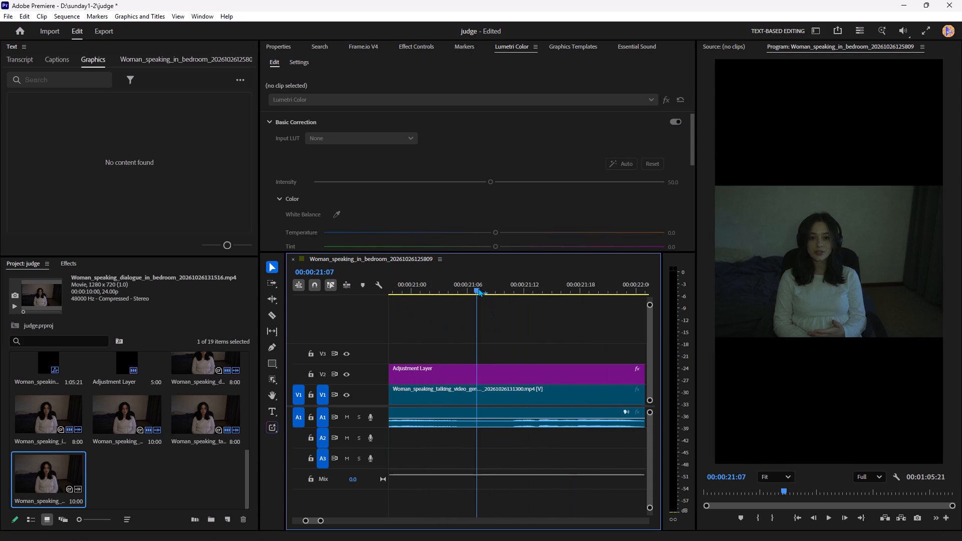
pyautogui.click(496, 391)
pyautogui.hotkey('ctrl', 'k')
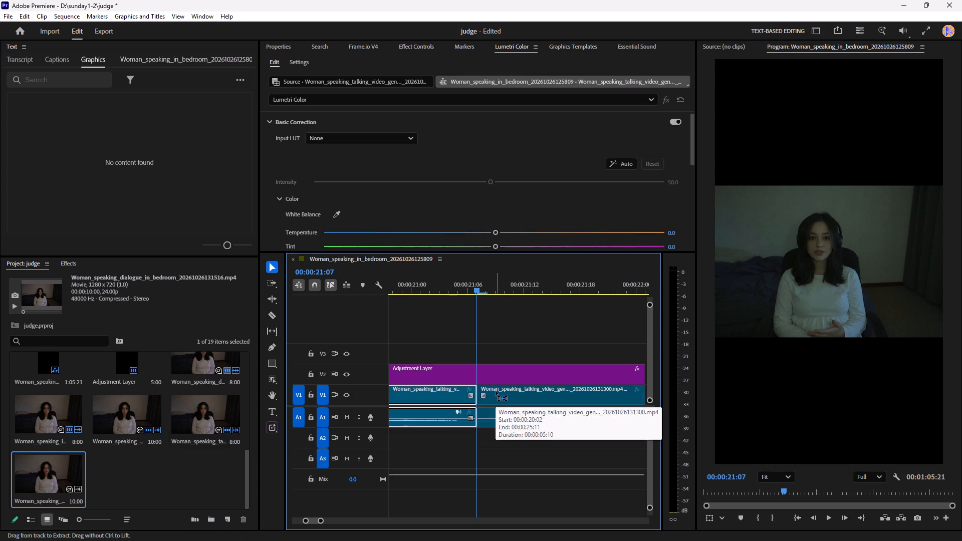
pyautogui.click(495, 292)
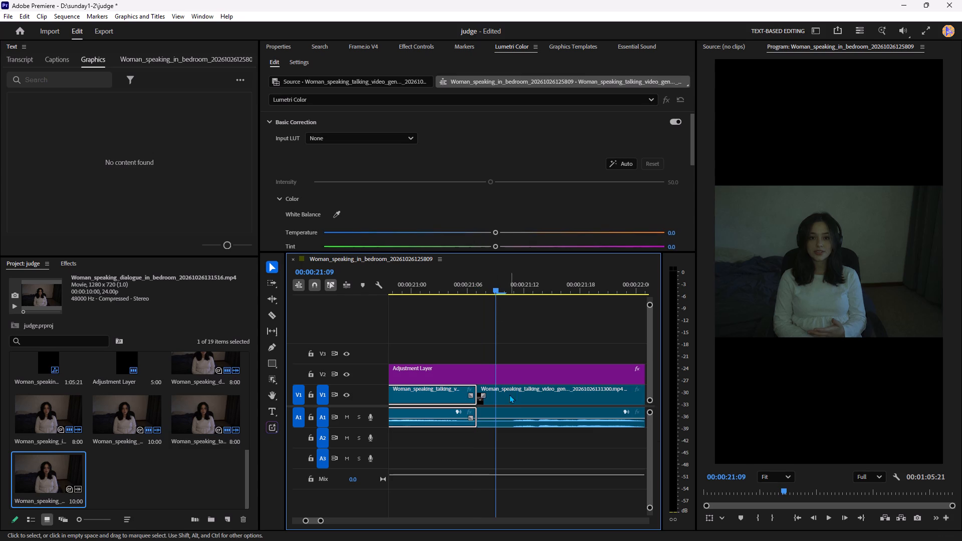
pyautogui.click(505, 290)
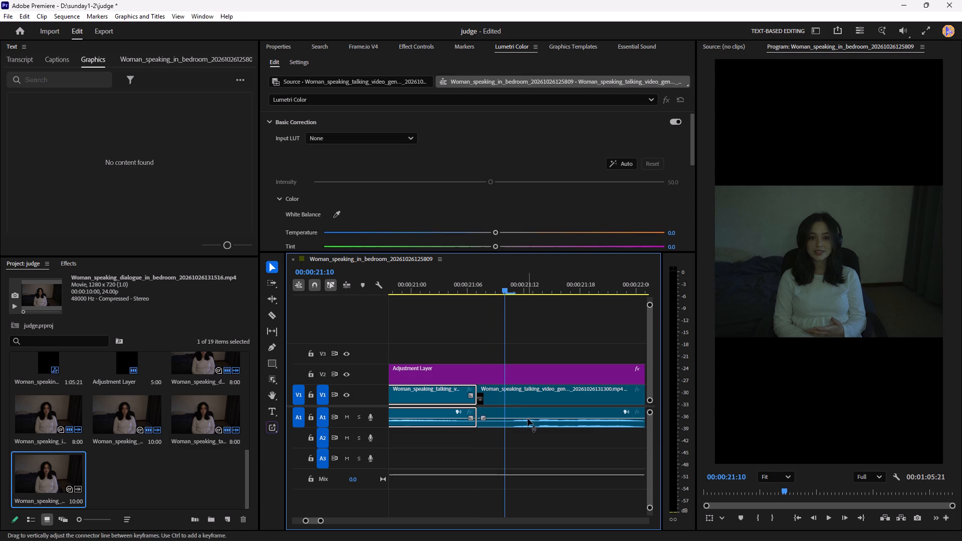
pyautogui.click(508, 397)
pyautogui.hotkey('ctrl', 'k')
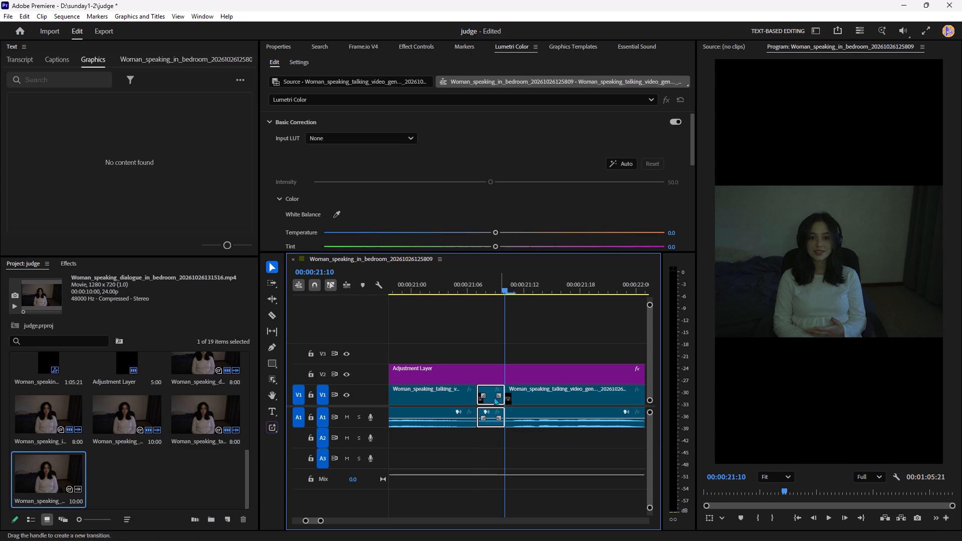
pyautogui.press('Delete')
pyautogui.click(491, 393)
pyautogui.press('Delete')
pyautogui.press('Delete')
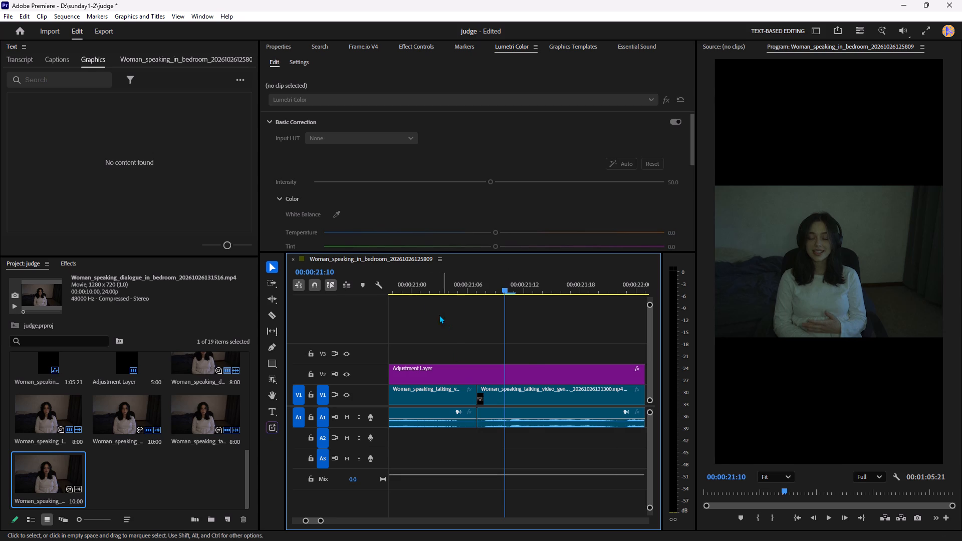
# Play across the new join in the fifth clip from 00:00:21:00.
pyautogui.click(411, 289)
pyautogui.press('space')
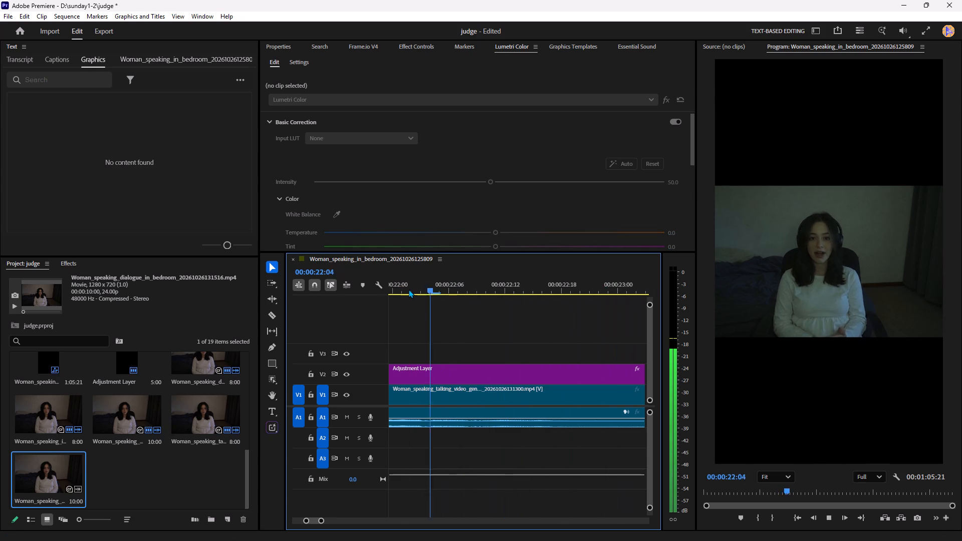
pyautogui.press('space')
# Cut the fifth clip at 00:00:23:10 and 00:00:22:18, delete the silent piece between the cuts, and close the gap.
pyautogui.scroll(-7, 564, 443)
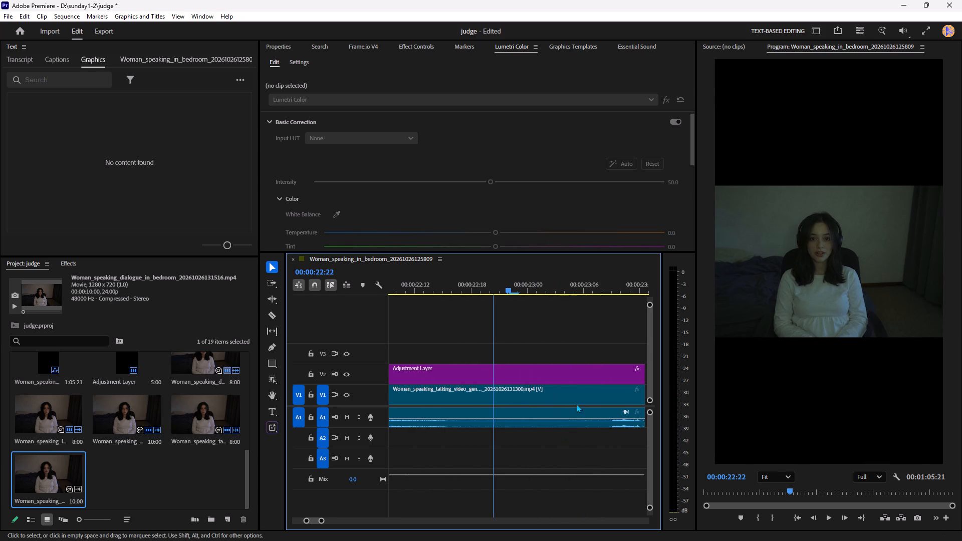
pyautogui.moveTo(597, 293); pyautogui.dragTo(601, 293)
pyautogui.scroll(-1, 599, 293)
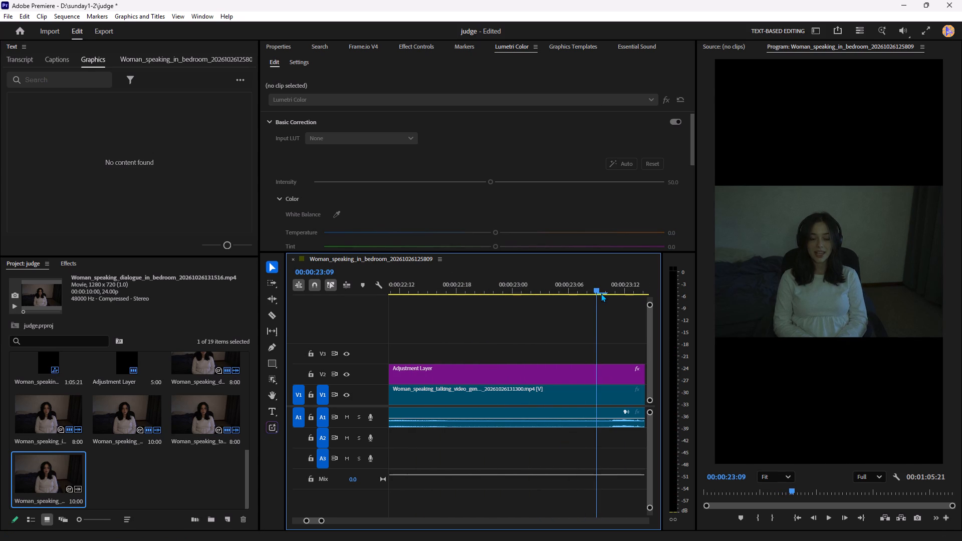
pyautogui.moveTo(601, 293); pyautogui.dragTo(603, 293)
pyautogui.click(595, 397)
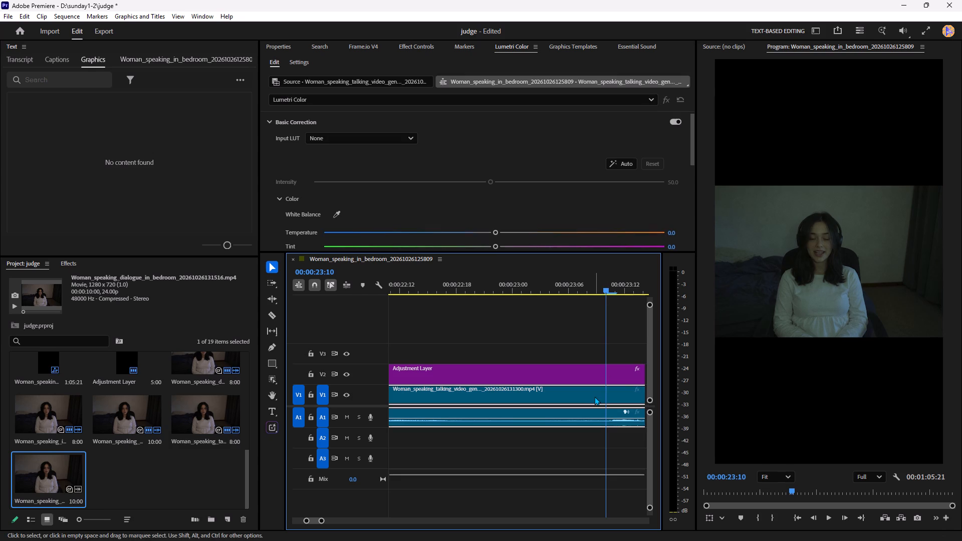
pyautogui.hotkey('ctrl', 'k')
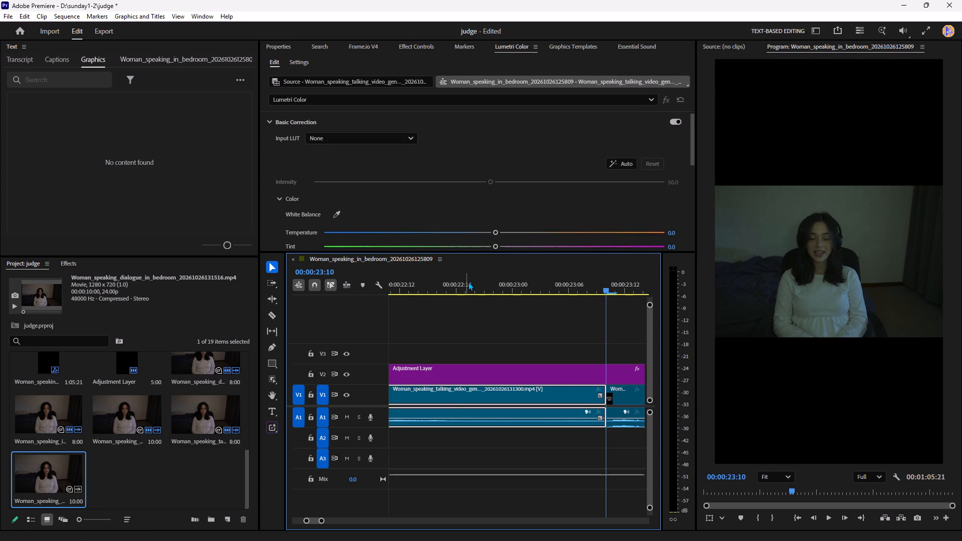
pyautogui.moveTo(464, 290); pyautogui.dragTo(455, 295)
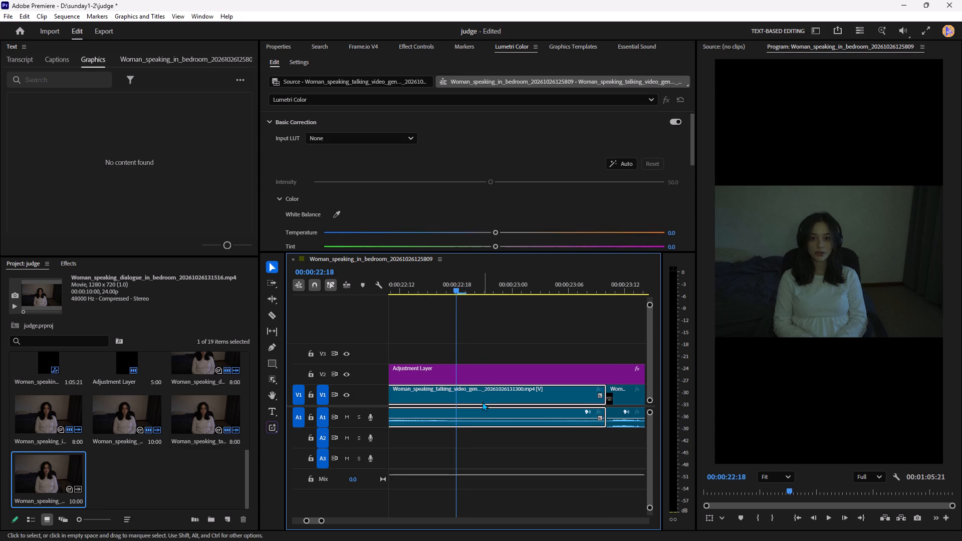
pyautogui.hotkey('ctrl', 'k')
pyautogui.click(482, 403)
pyautogui.press('Delete')
pyautogui.click(482, 403)
pyautogui.press('Delete')
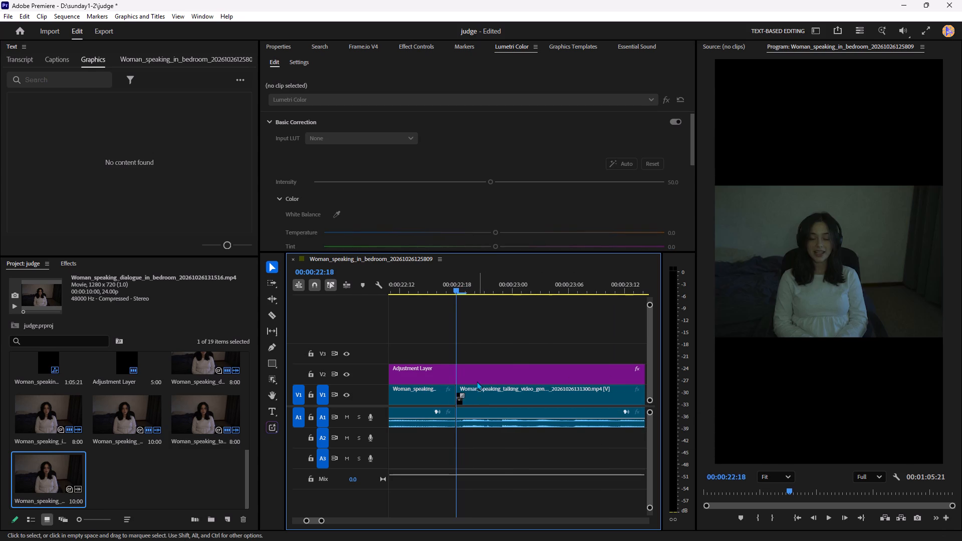
# Trim the silent tail of the fifth clip back to 00:00:24:02 and close the gap before the last dialogue clip.
pyautogui.press('space')
pyautogui.press('space')
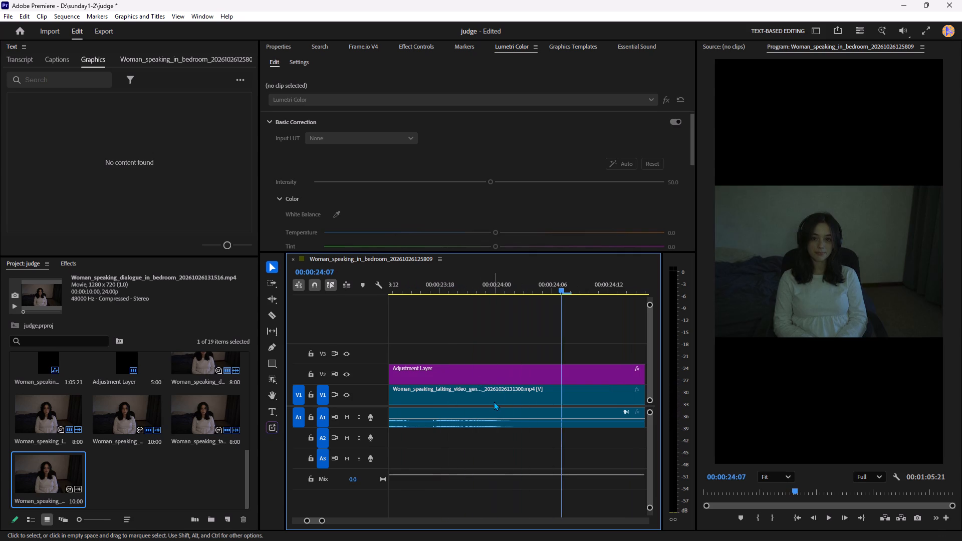
pyautogui.scroll(-4, 494, 401)
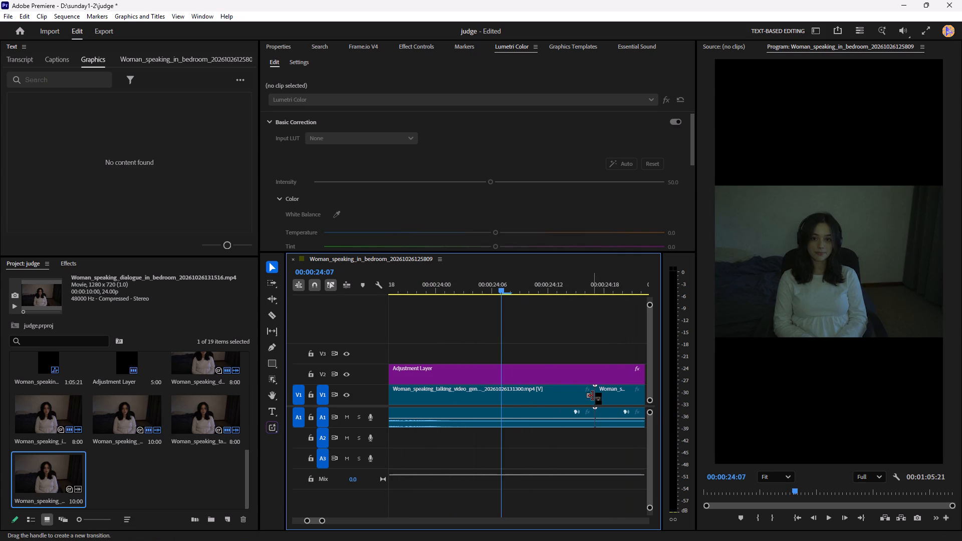
pyautogui.moveTo(593, 396); pyautogui.dragTo(449, 404)
pyautogui.click(484, 392)
pyautogui.press('Delete')
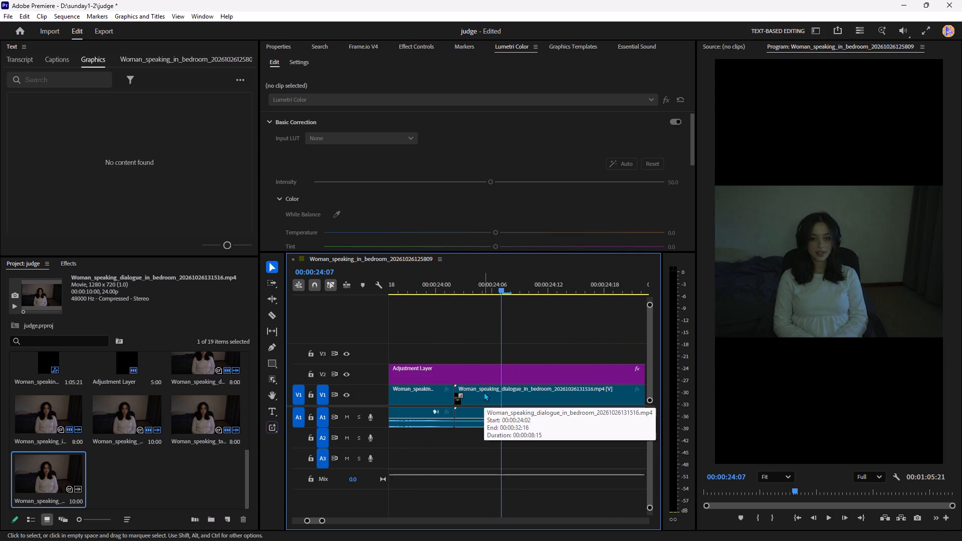
# Trim about 9 frames of silence off the start of the last dialogue clip and close the gap.
pyautogui.moveTo(458, 392); pyautogui.dragTo(539, 392)
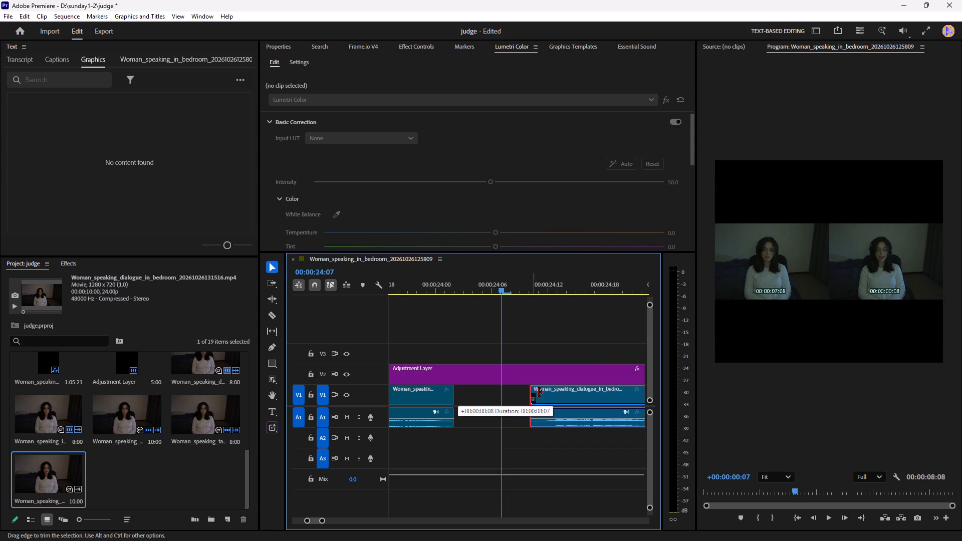
pyautogui.moveTo(539, 392); pyautogui.dragTo(546, 393)
pyautogui.click(513, 396)
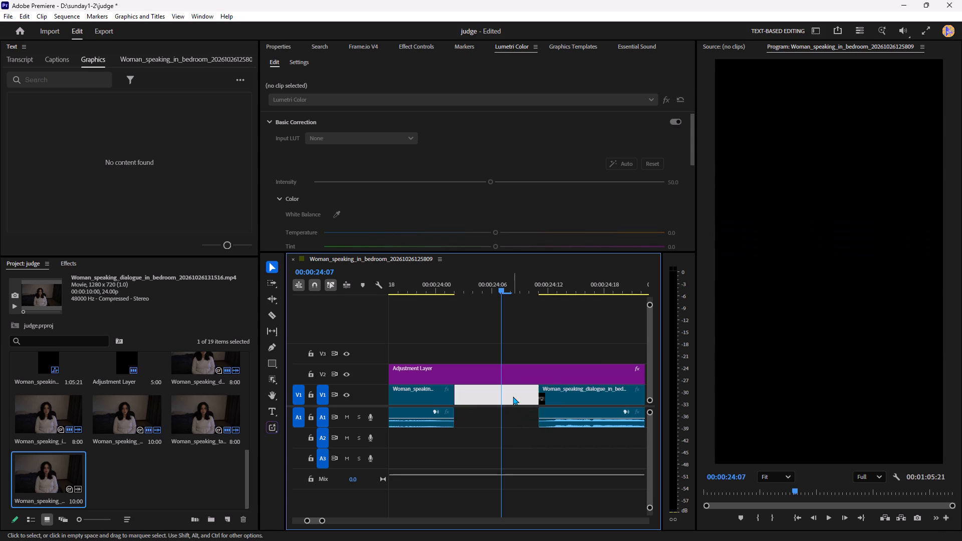
pyautogui.press('Delete')
# Cut the last dialogue clip at 00:00:27:11 and 00:00:26:16, delete the silent piece between the cuts, and close the gap.
pyautogui.scroll(9, 452, 408)
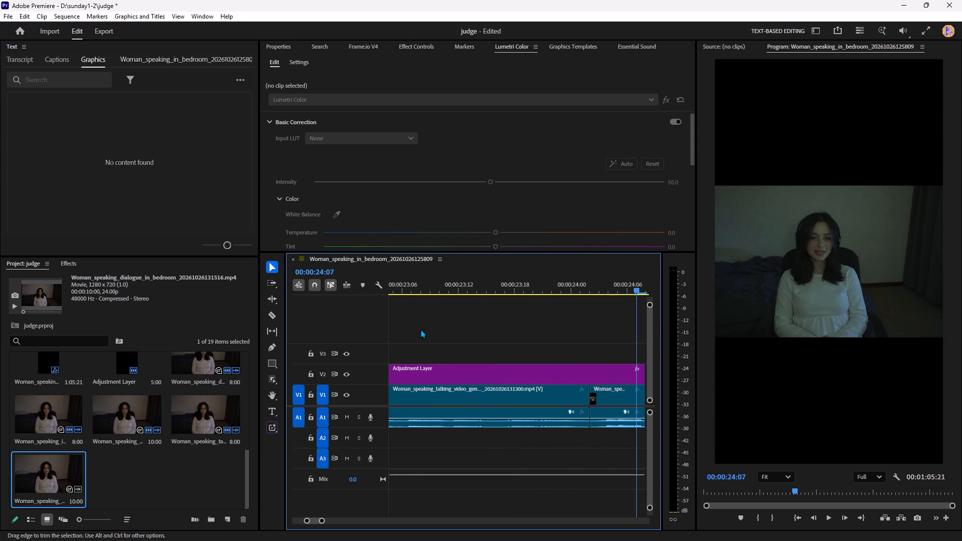
pyautogui.click(394, 290)
pyautogui.press('space')
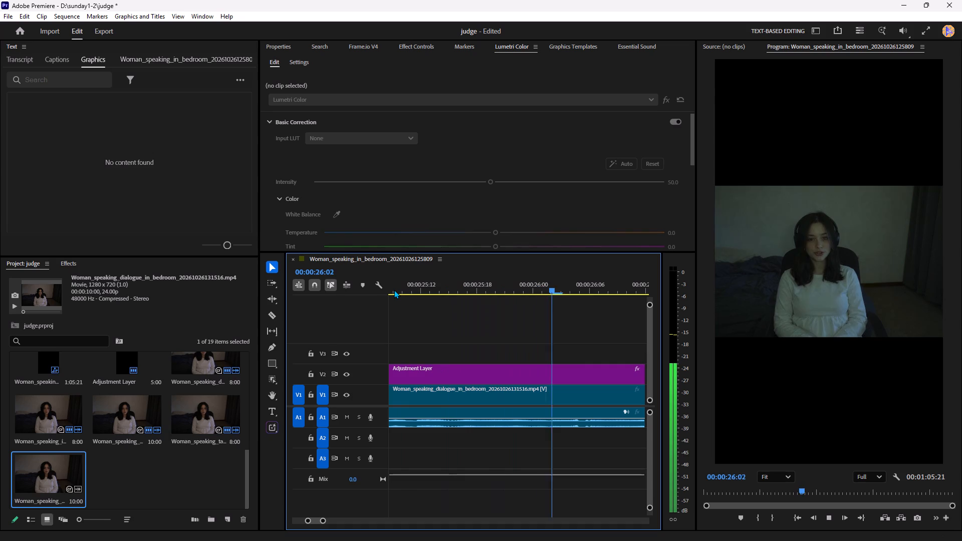
pyautogui.press('space')
pyautogui.scroll(-2, 496, 408)
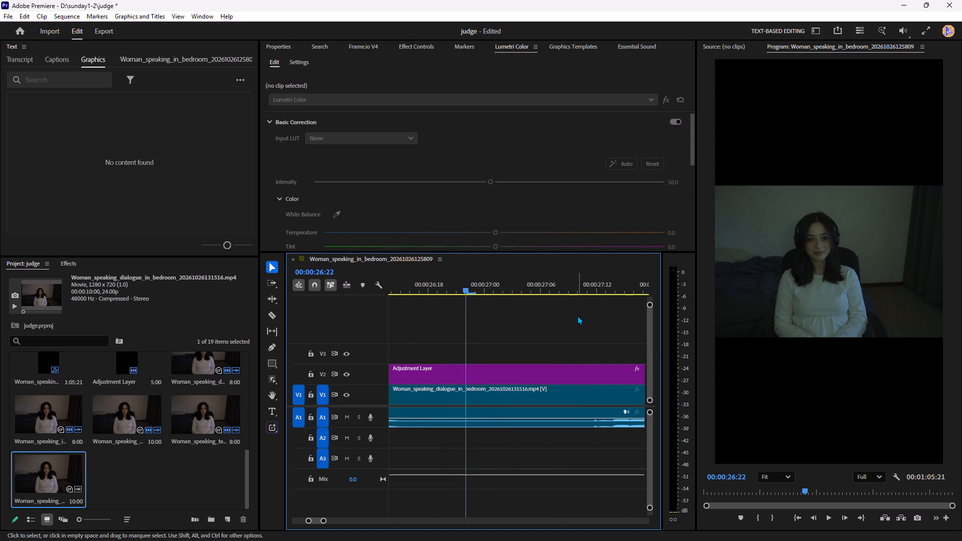
pyautogui.moveTo(579, 291); pyautogui.dragTo(585, 293)
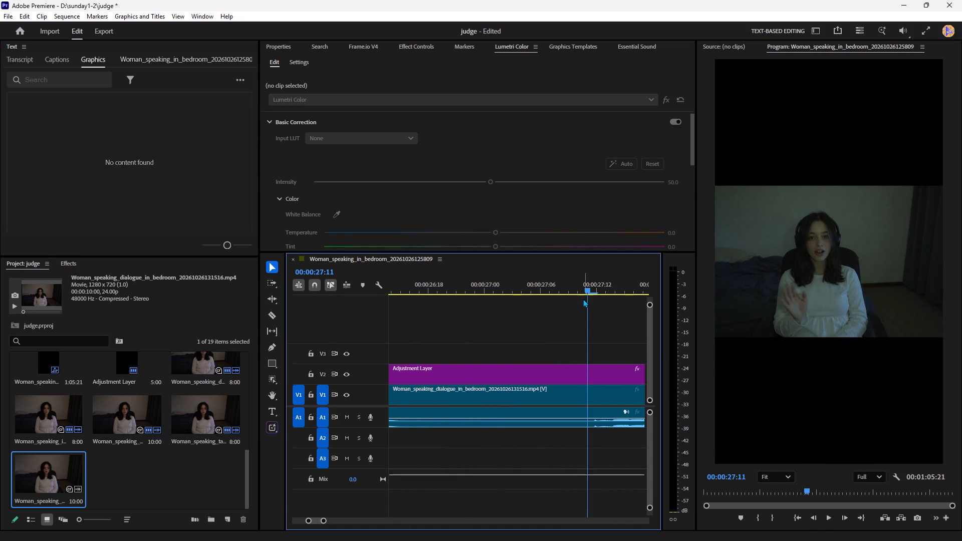
pyautogui.click(576, 386)
pyautogui.hotkey('ctrl', 'k')
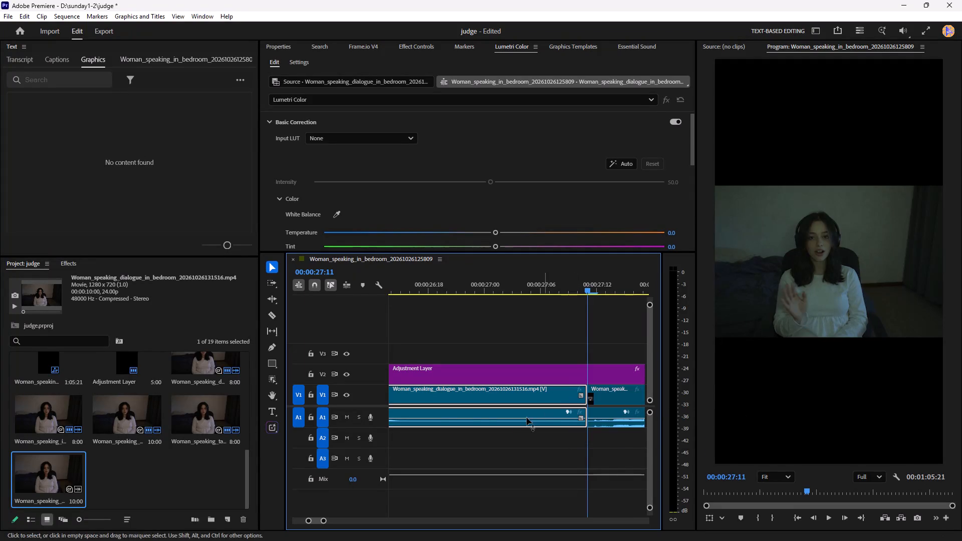
pyautogui.scroll(5, 513, 424)
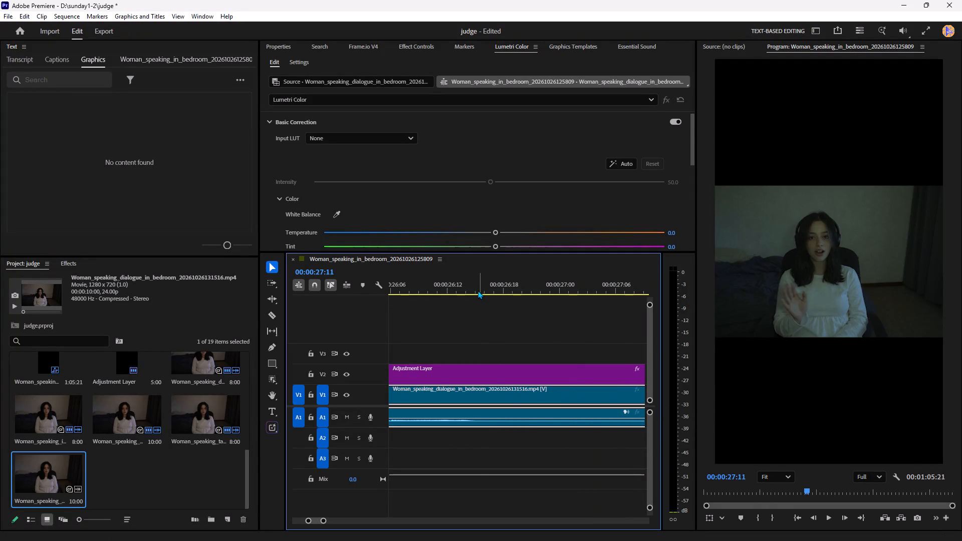
pyautogui.click(478, 290)
pyautogui.click(483, 292)
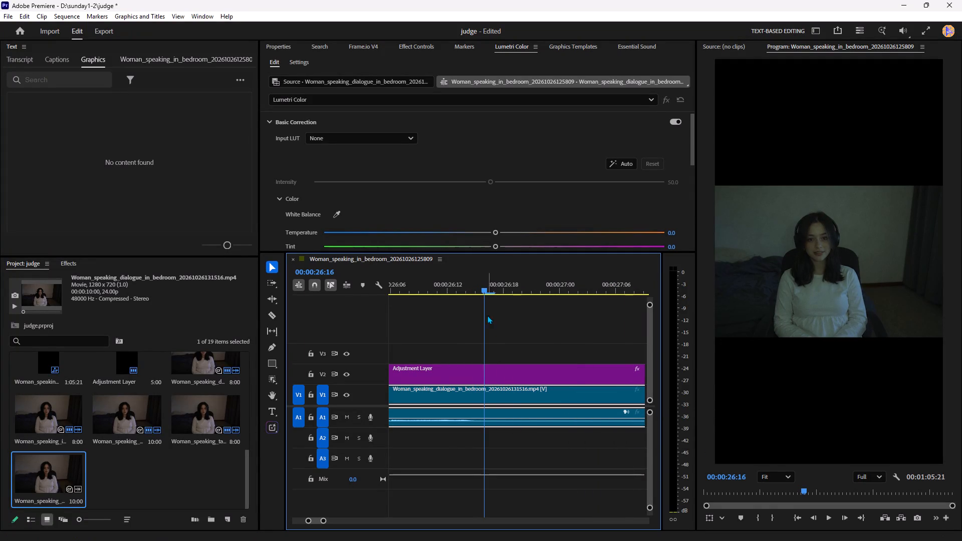
pyautogui.hotkey('ctrl', 'k')
pyautogui.click(497, 398)
pyautogui.press('Delete')
pyautogui.click(497, 398)
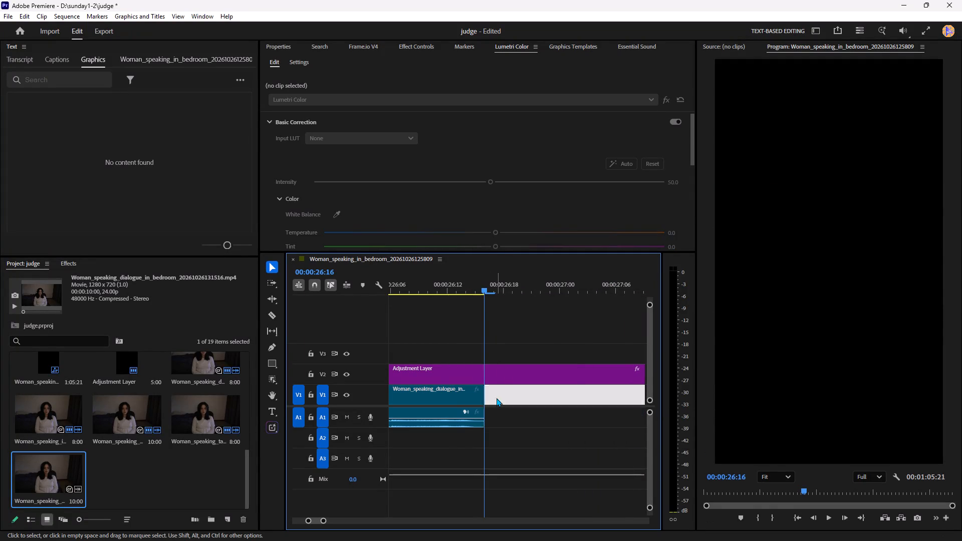
pyautogui.press('Delete')
# Cut the last dialogue clip at 00:00:28:08 and 00:00:28:23, delete the silent piece between the cuts, and close the gap.
pyautogui.click(421, 287)
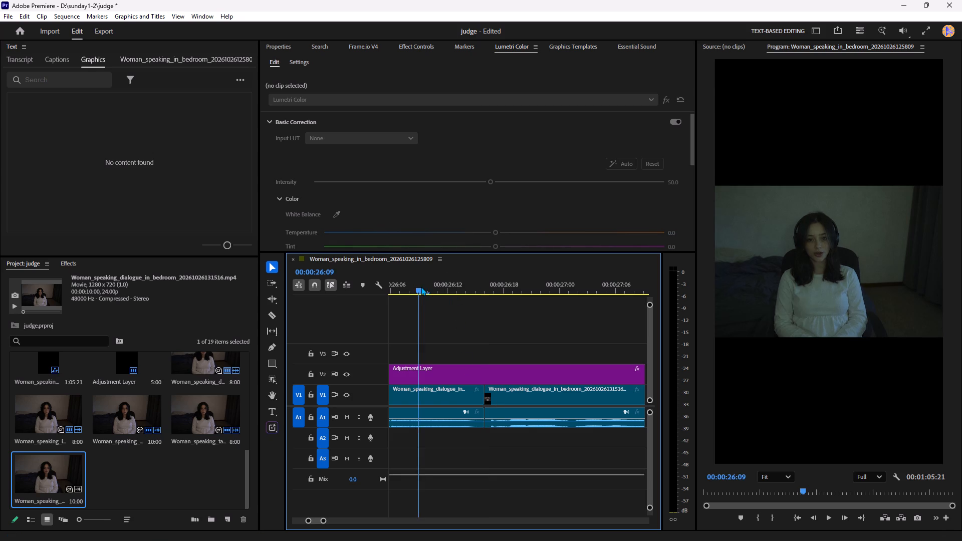
pyautogui.press('space')
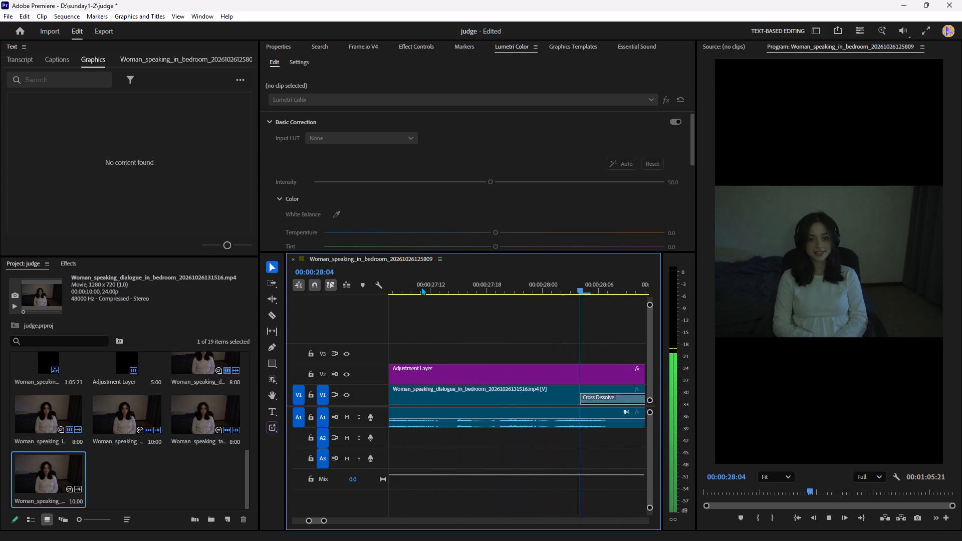
pyautogui.press('space')
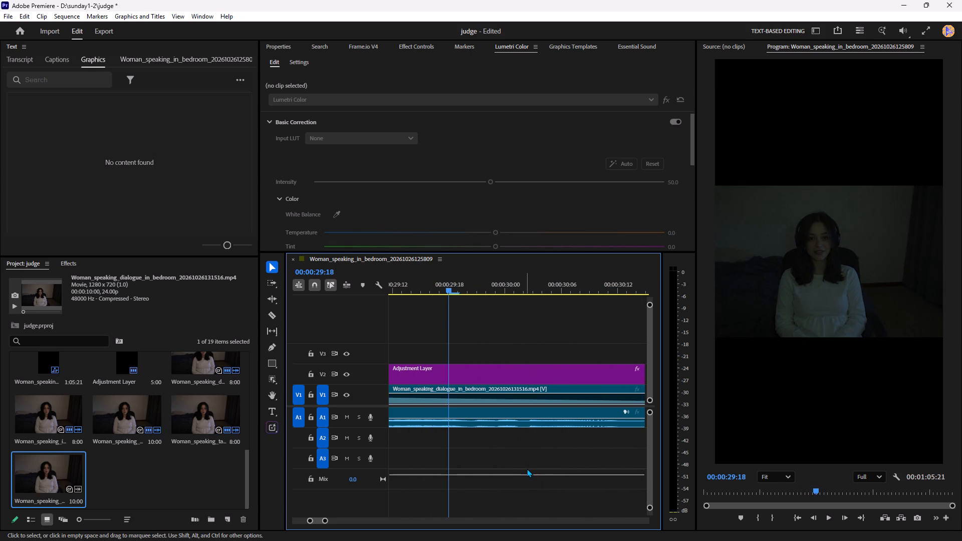
pyautogui.scroll(20, 527, 468)
pyautogui.scroll(3, 527, 468)
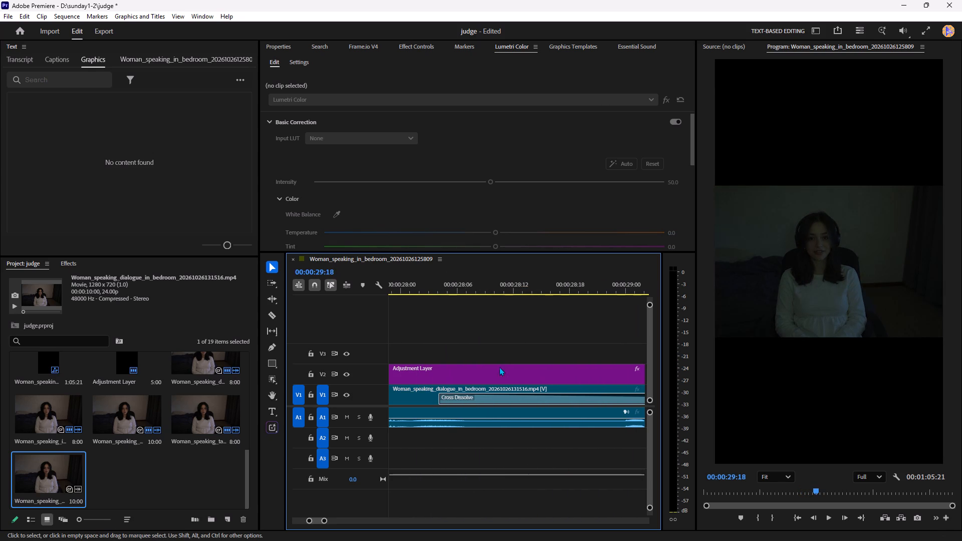
pyautogui.moveTo(473, 286); pyautogui.dragTo(469, 287)
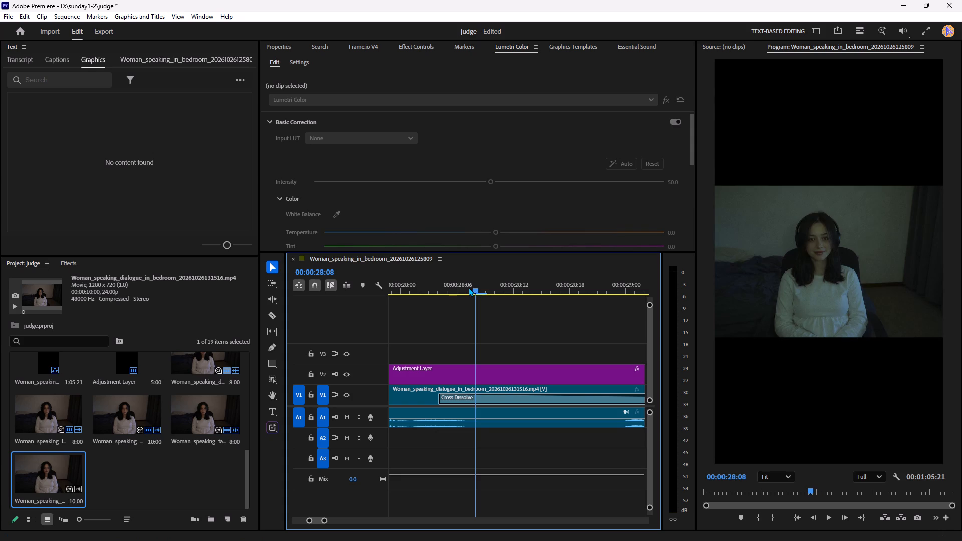
pyautogui.moveTo(469, 287); pyautogui.dragTo(470, 291)
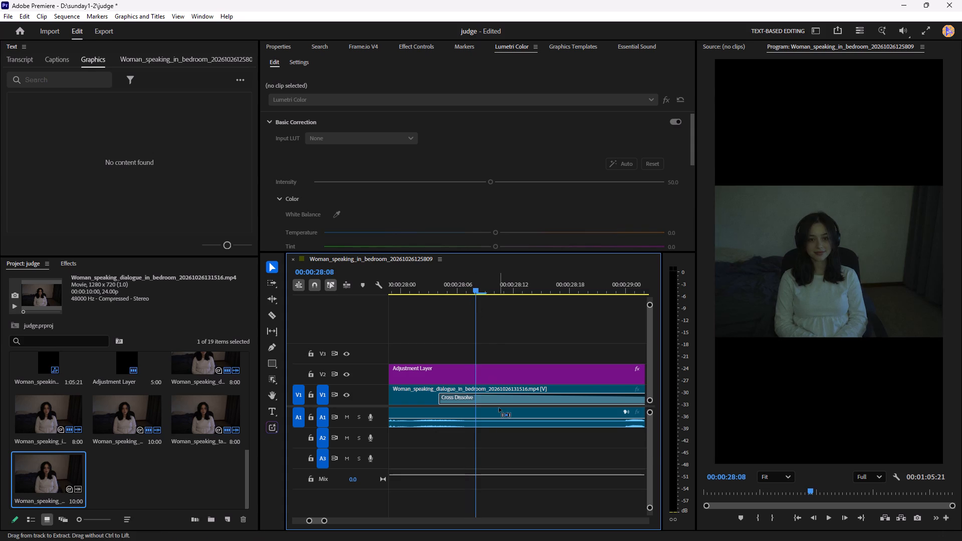
pyautogui.hotkey('ctrl', 'k')
pyautogui.scroll(-4, 536, 411)
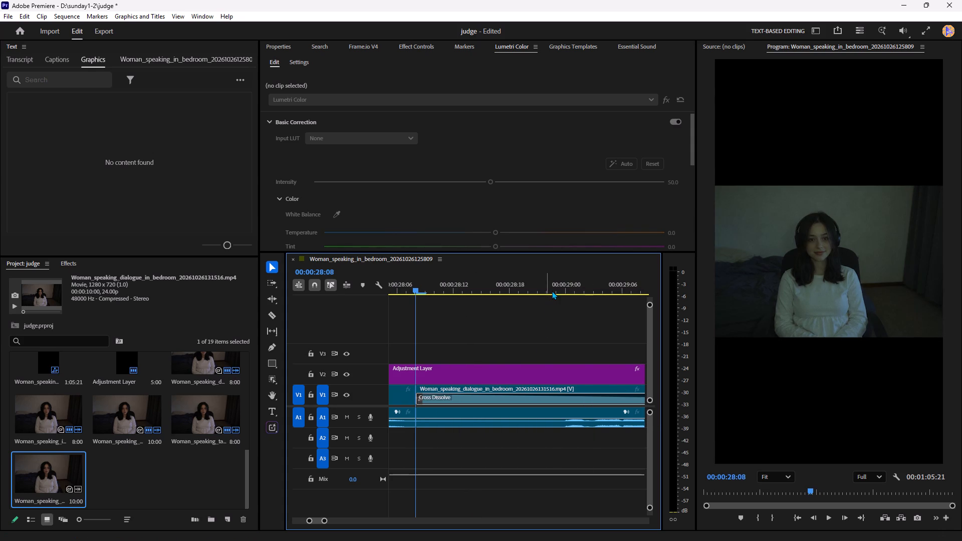
pyautogui.click(552, 291)
pyautogui.click(556, 294)
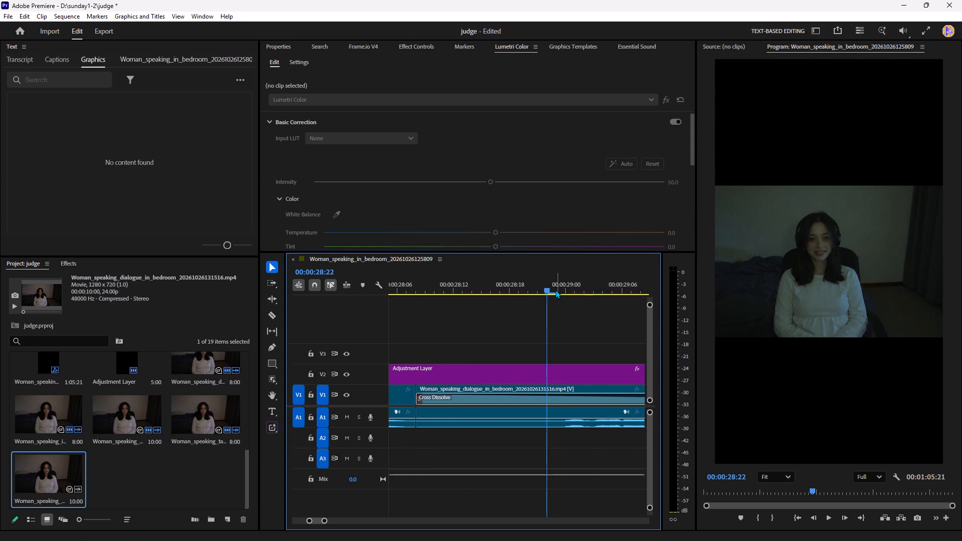
pyautogui.click(556, 290)
pyautogui.hotkey('ctrl', 'k')
pyautogui.click(544, 400)
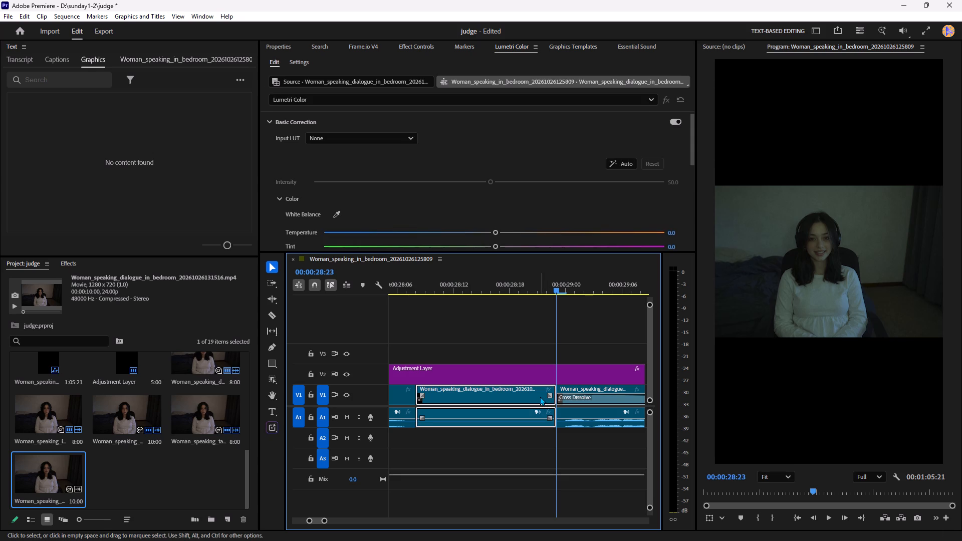
pyautogui.press('Delete')
pyautogui.click(530, 391)
pyautogui.press('Delete')
# Play the whole tightened sequence from its start through the closing fade to review the pacing and joins.
pyautogui.scroll(-7, 529, 405)
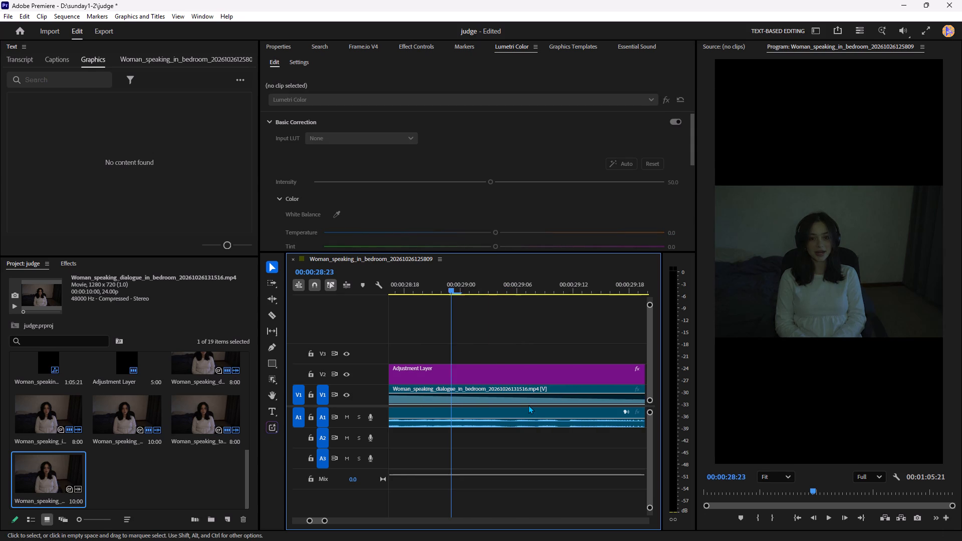
pyautogui.scroll(-18, 529, 405)
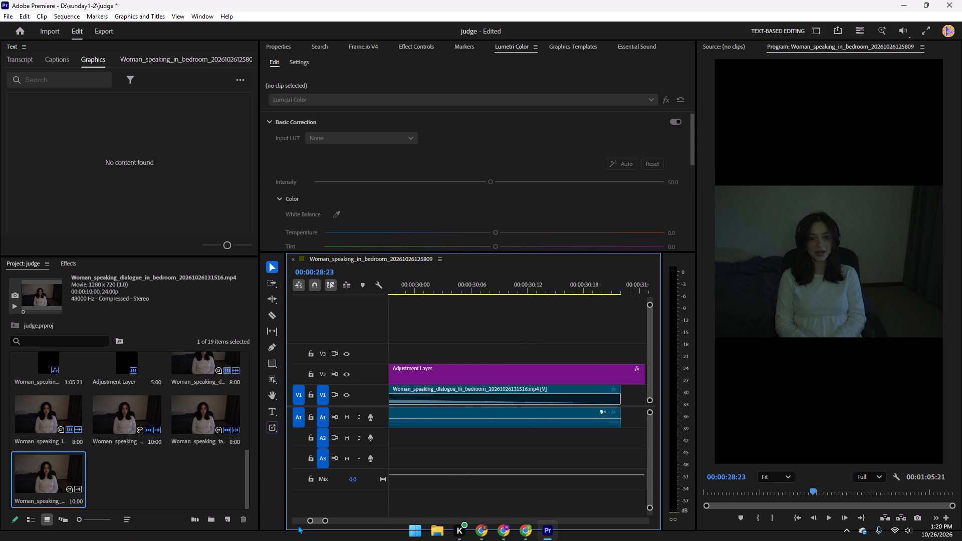
pyautogui.moveTo(326, 518); pyautogui.dragTo(369, 516)
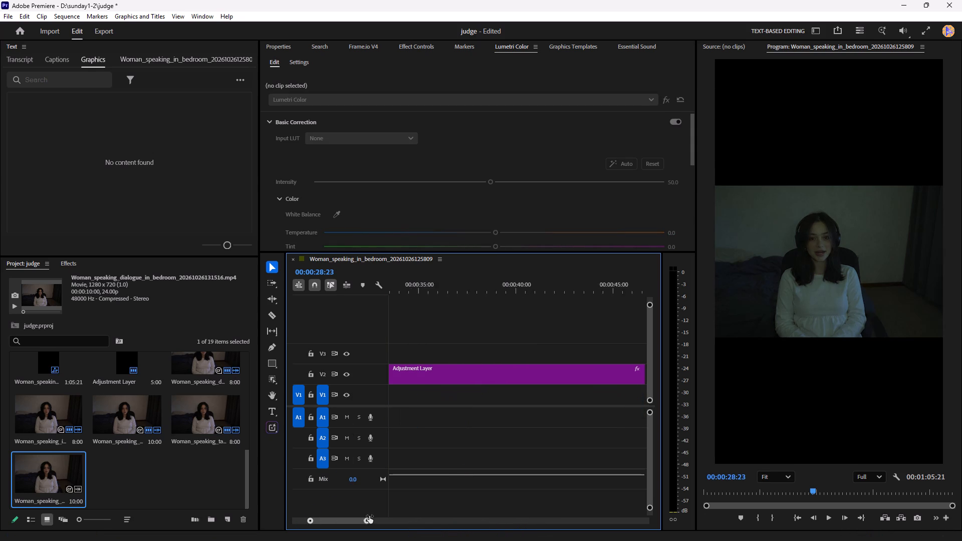
pyautogui.moveTo(369, 516); pyautogui.dragTo(402, 519)
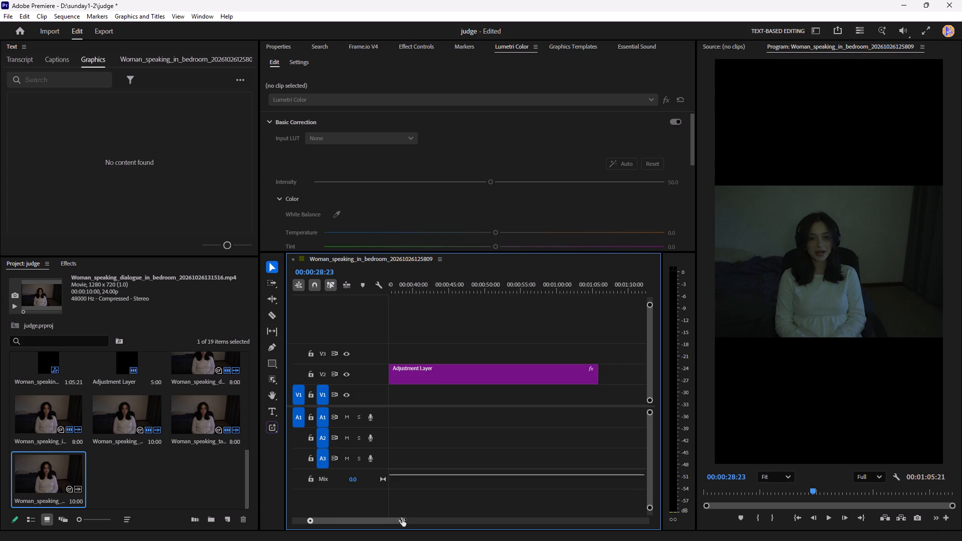
pyautogui.moveTo(402, 519); pyautogui.dragTo(404, 519)
pyautogui.moveTo(369, 520); pyautogui.dragTo(339, 521)
pyautogui.moveTo(409, 284); pyautogui.dragTo(395, 288)
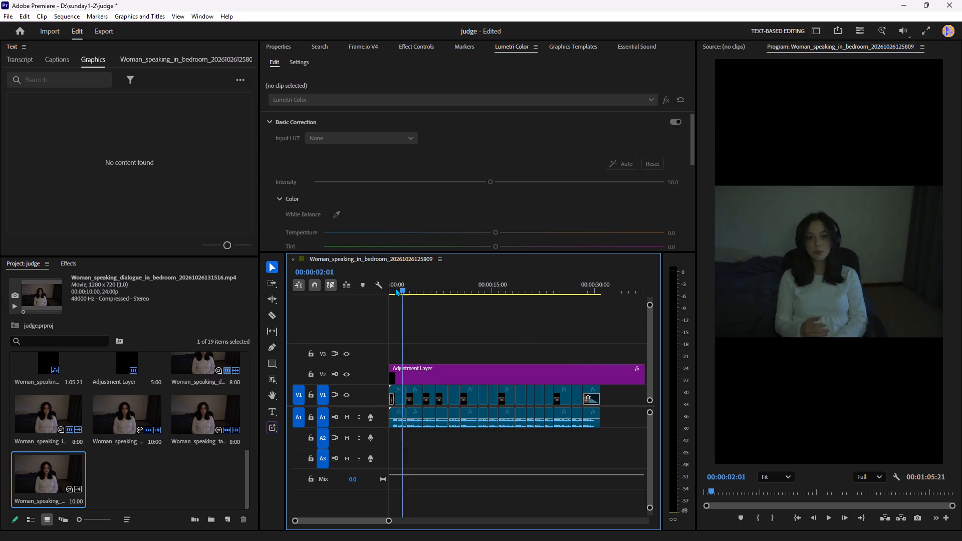
pyautogui.moveTo(395, 288); pyautogui.dragTo(339, 299)
pyautogui.press('space')
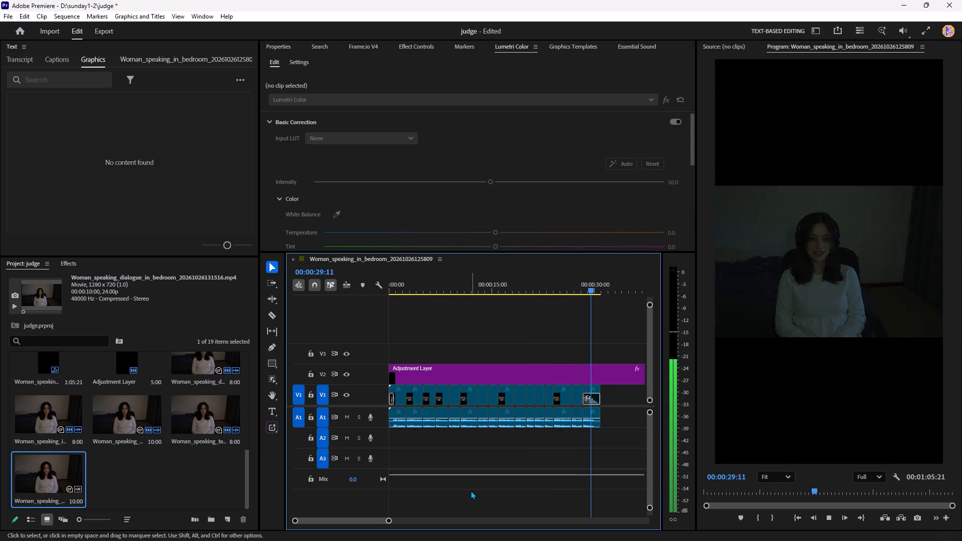
pyautogui.press('space')
pyautogui.scroll(-11, 471, 490)
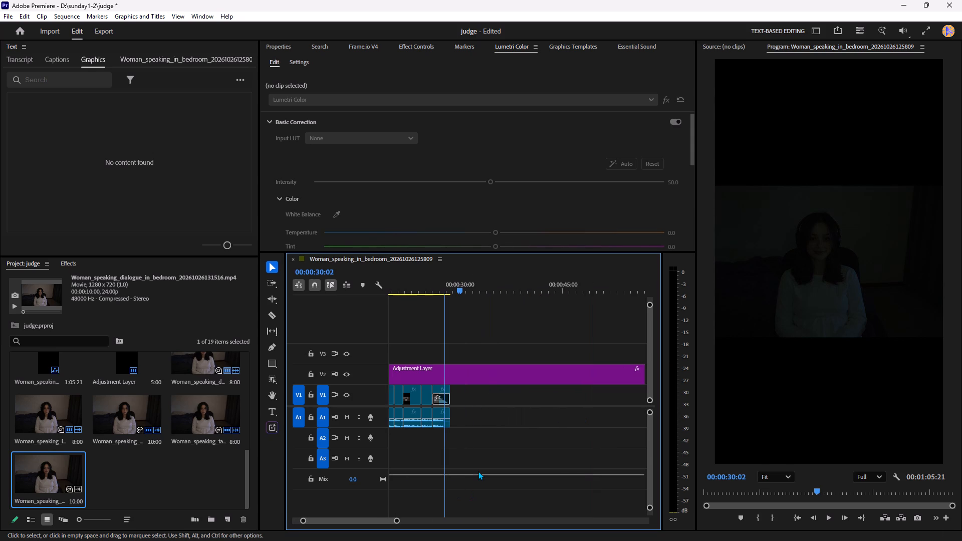
# Trim the end of the adjustment layer back to the end of the last dialogue clip, for a duration of 00:00:30:22.
pyautogui.scroll(-6, 478, 471)
pyautogui.moveTo(587, 371); pyautogui.dragTo(448, 395)
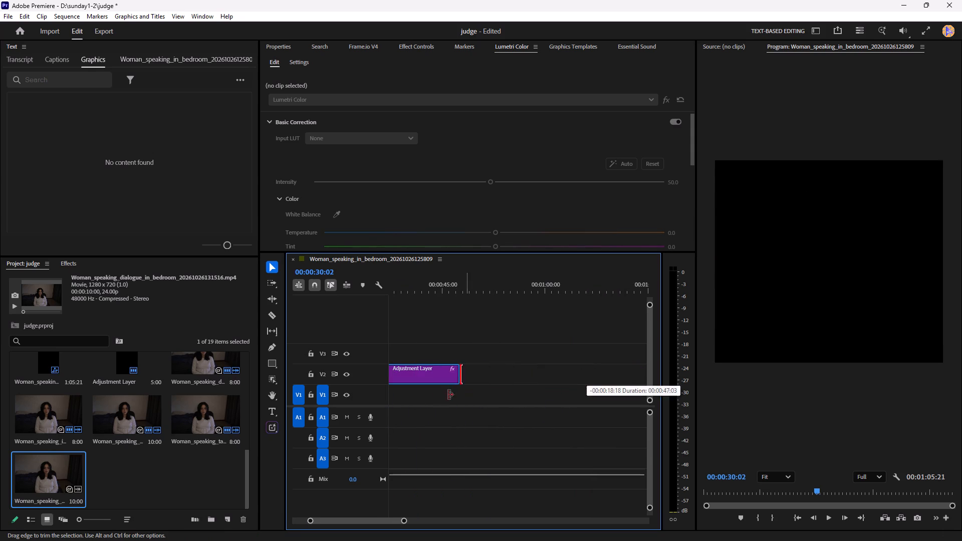
pyautogui.moveTo(448, 395); pyautogui.dragTo(432, 398)
pyautogui.scroll(7, 433, 401)
pyautogui.moveTo(539, 375); pyautogui.dragTo(475, 378)
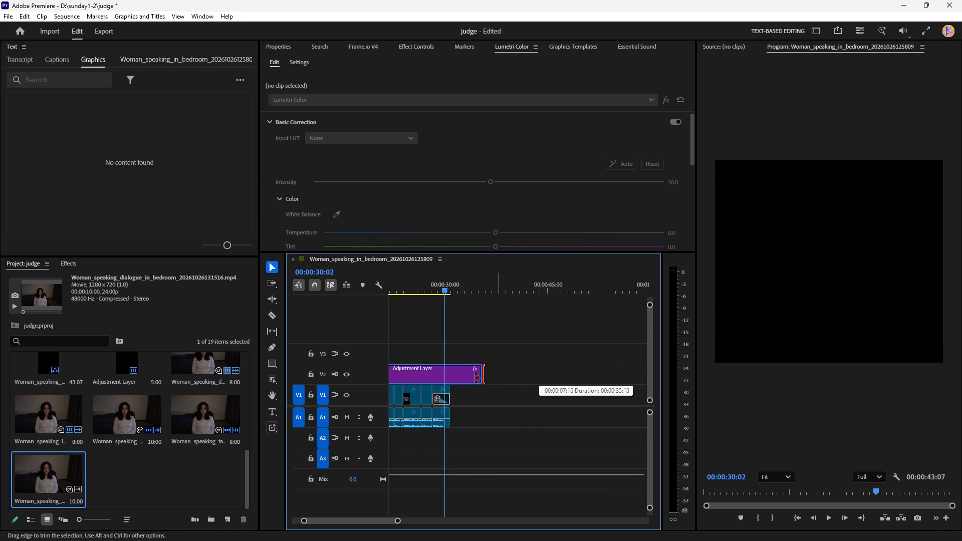
pyautogui.moveTo(475, 378); pyautogui.dragTo(456, 384)
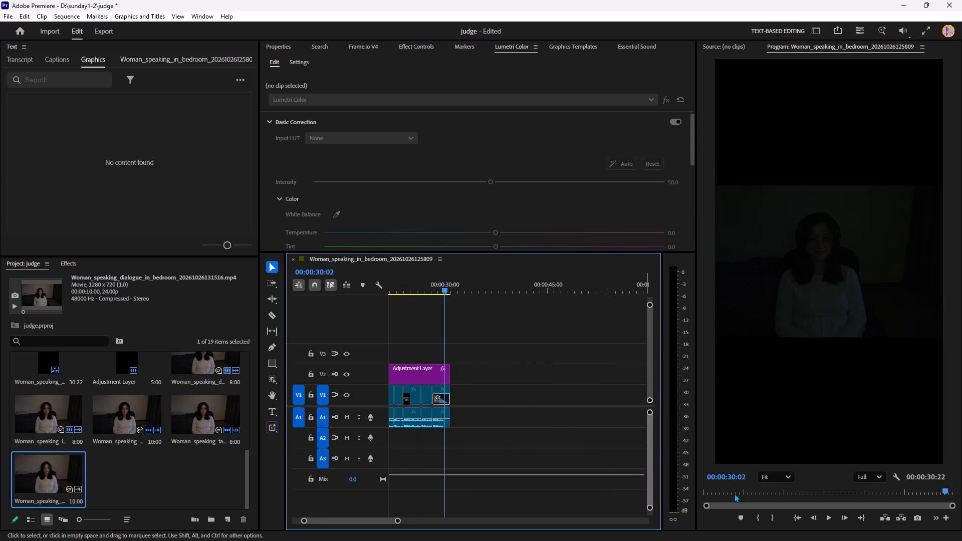
# Raise the adjustment layer's Lumetri Contrast to 44.8, playing short passages of the sequence before and after to judge the look.
pyautogui.moveTo(735, 493); pyautogui.dragTo(586, 492)
pyautogui.press('space')
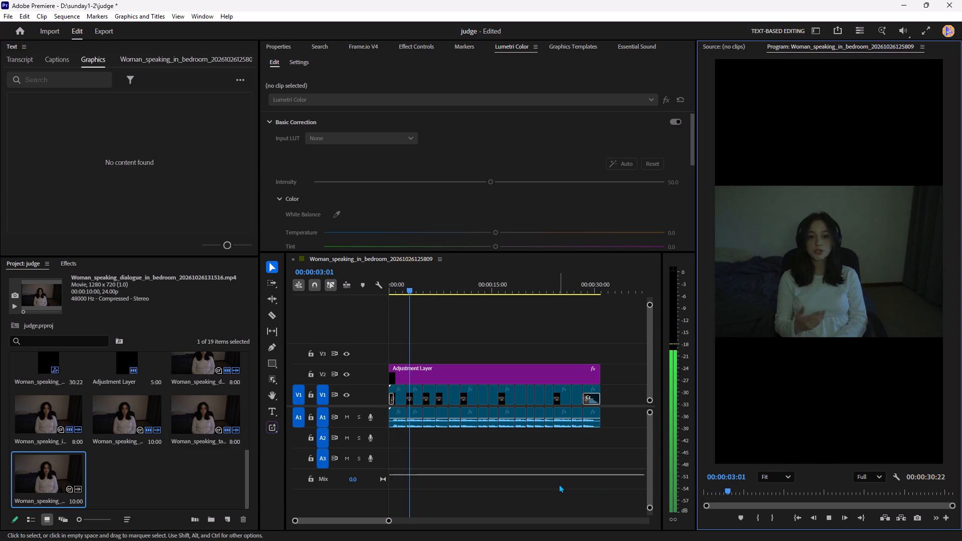
pyautogui.press('space')
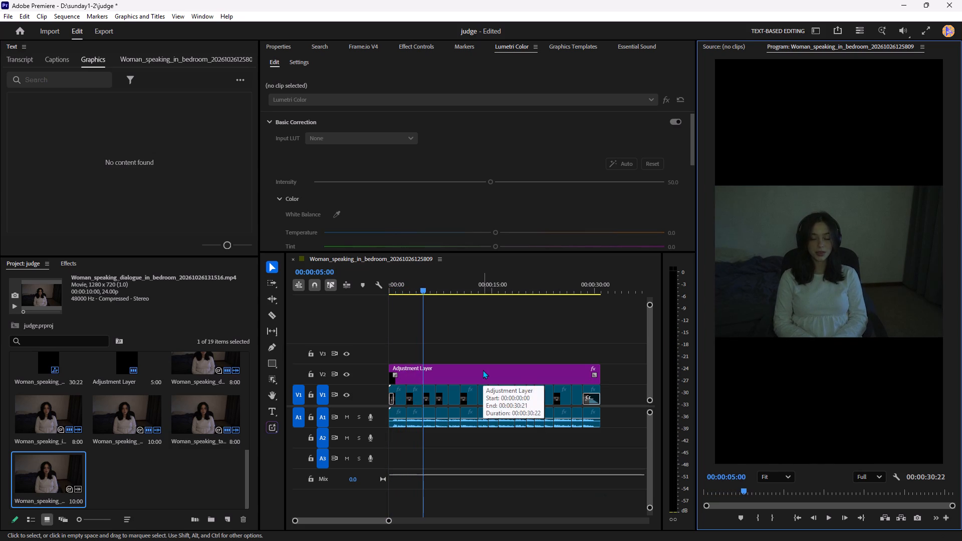
pyautogui.click(483, 370)
pyautogui.moveTo(422, 289); pyautogui.dragTo(418, 289)
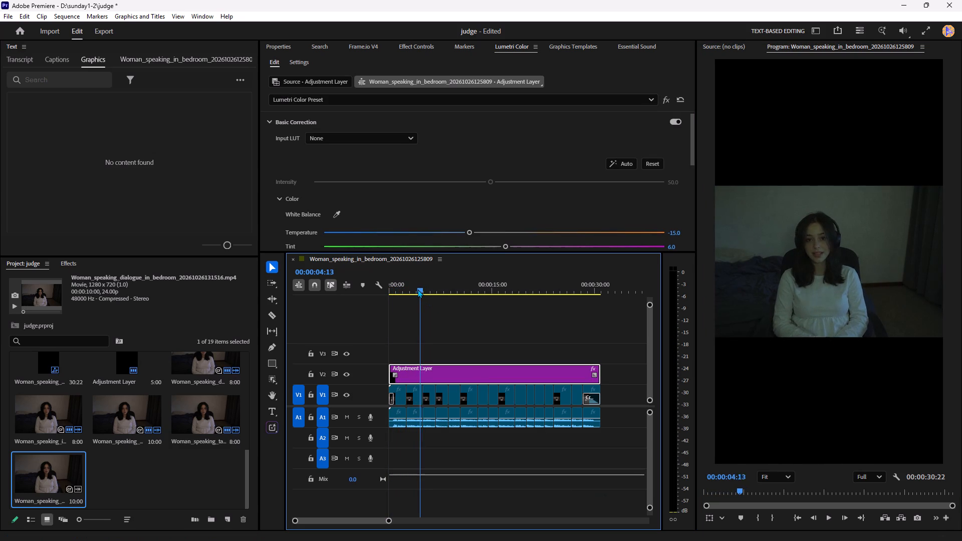
pyautogui.moveTo(418, 289); pyautogui.dragTo(416, 290)
pyautogui.scroll(-4, 462, 185)
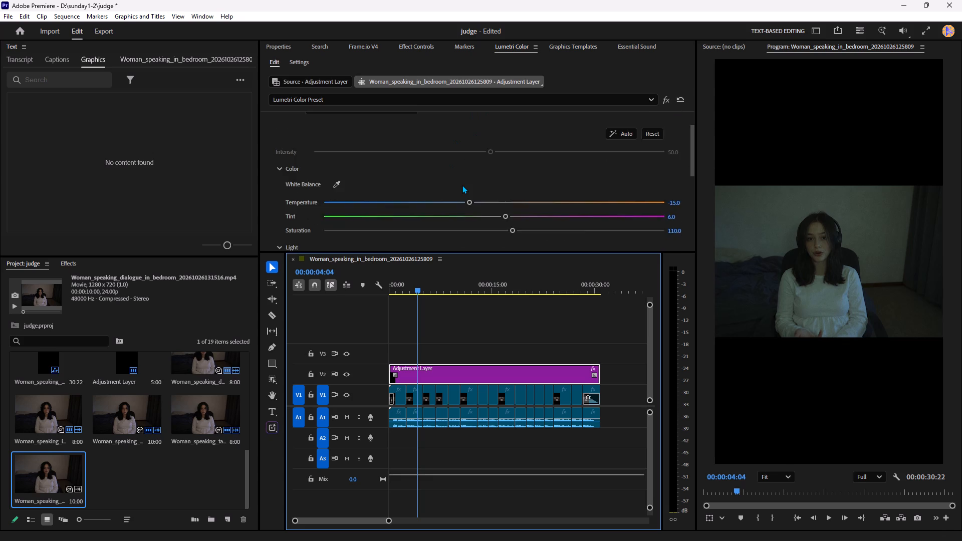
pyautogui.scroll(-9, 462, 185)
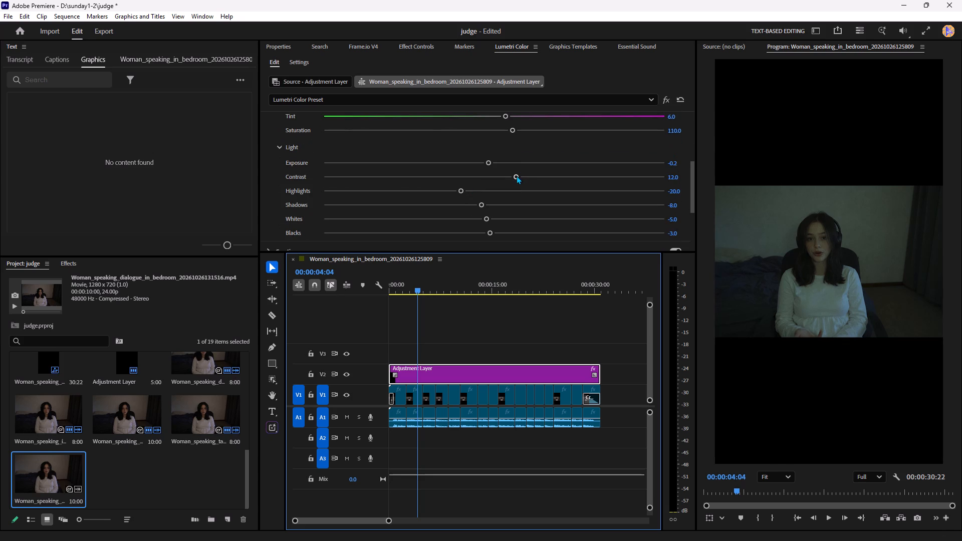
pyautogui.moveTo(517, 175); pyautogui.dragTo(554, 180)
pyautogui.moveTo(555, 180); pyautogui.dragTo(578, 184)
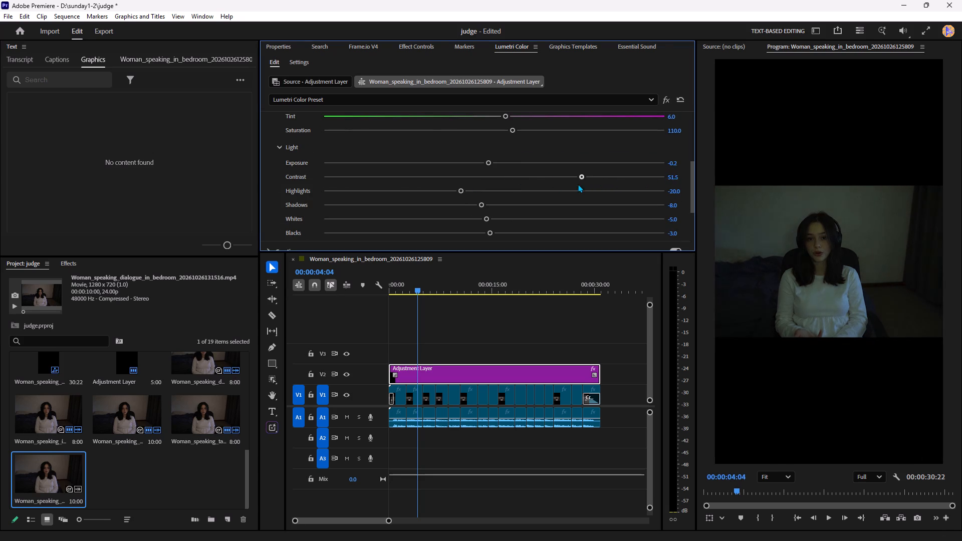
pyautogui.moveTo(578, 184); pyautogui.dragTo(570, 189)
pyautogui.press('space')
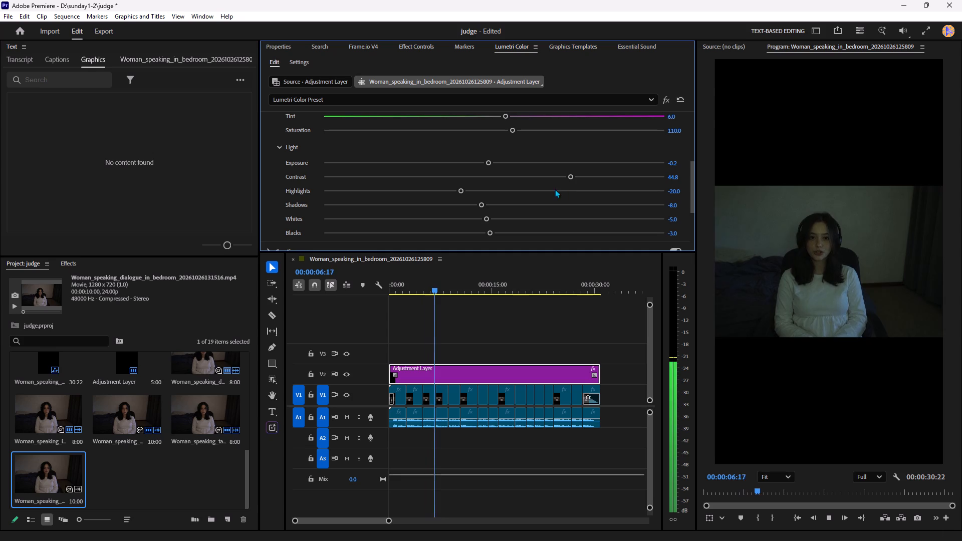
pyautogui.press('space')
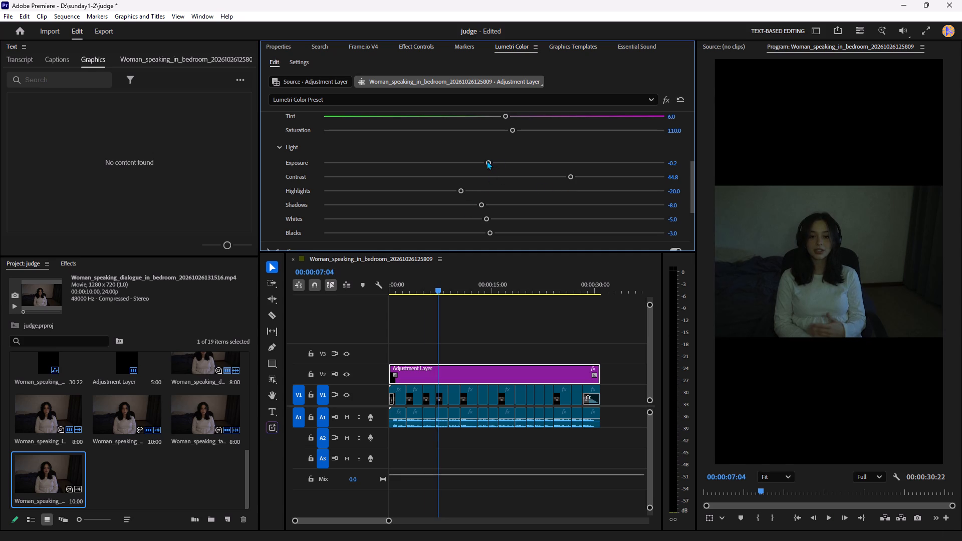
# Nudge the adjustment layer's Exposure, set its Shadows to -7.5, and play the sequence to check the grade.
pyautogui.moveTo(487, 161); pyautogui.dragTo(487, 171)
pyautogui.moveTo(482, 203); pyautogui.dragTo(499, 203)
pyautogui.moveTo(501, 203); pyautogui.dragTo(480, 210)
pyautogui.press('space')
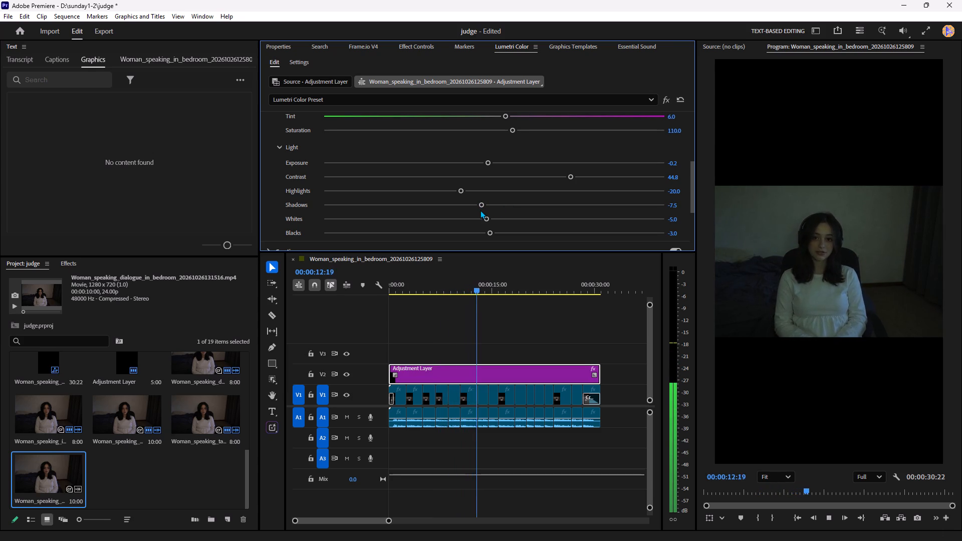
pyautogui.press('space')
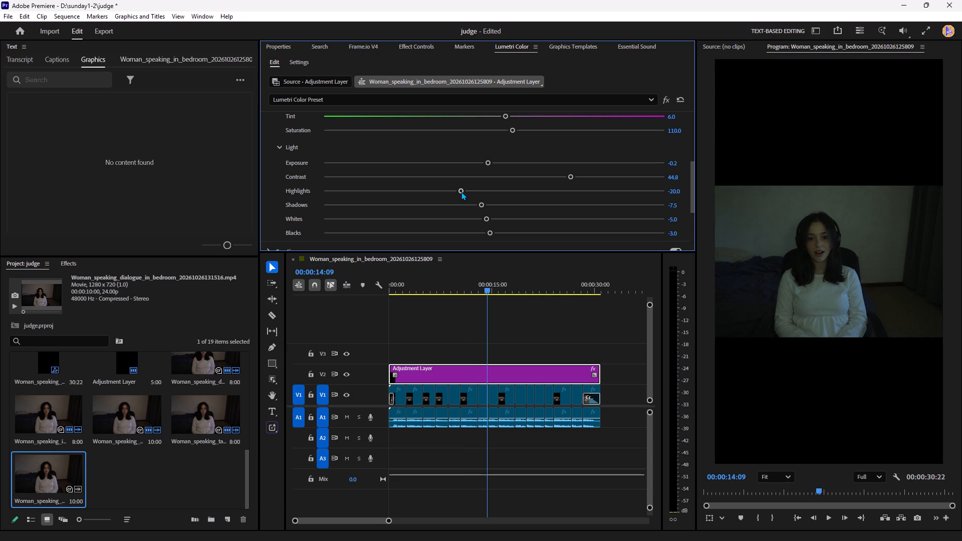
# Lower the adjustment layer's Highlights to -66.5 and play on into the closing clip to check the grade.
pyautogui.moveTo(460, 189); pyautogui.dragTo(333, 208)
pyautogui.moveTo(333, 208); pyautogui.dragTo(380, 214)
pyautogui.press('space')
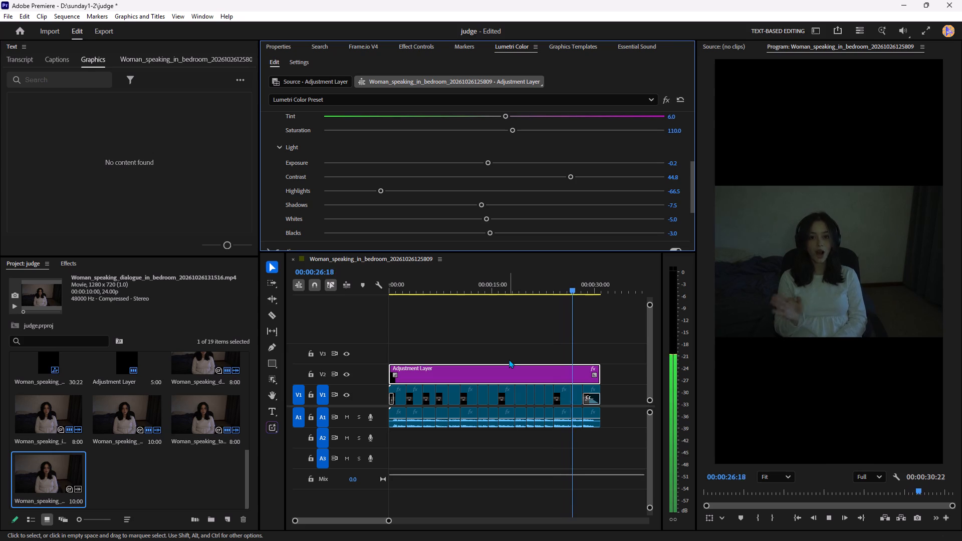
pyautogui.press('space')
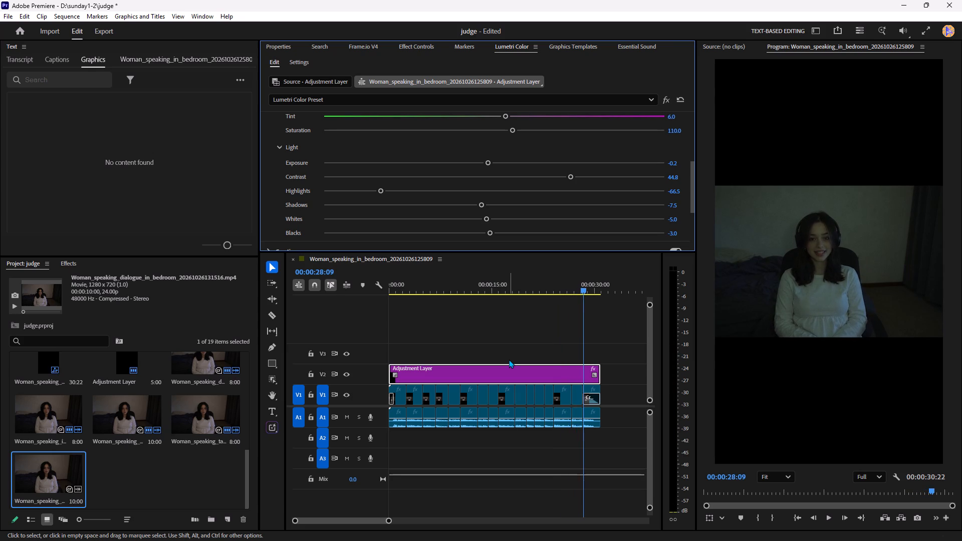
# Open the sequence's export settings and rename the output file judge.mp4.
pyautogui.hotkey('ctrl', 'm')
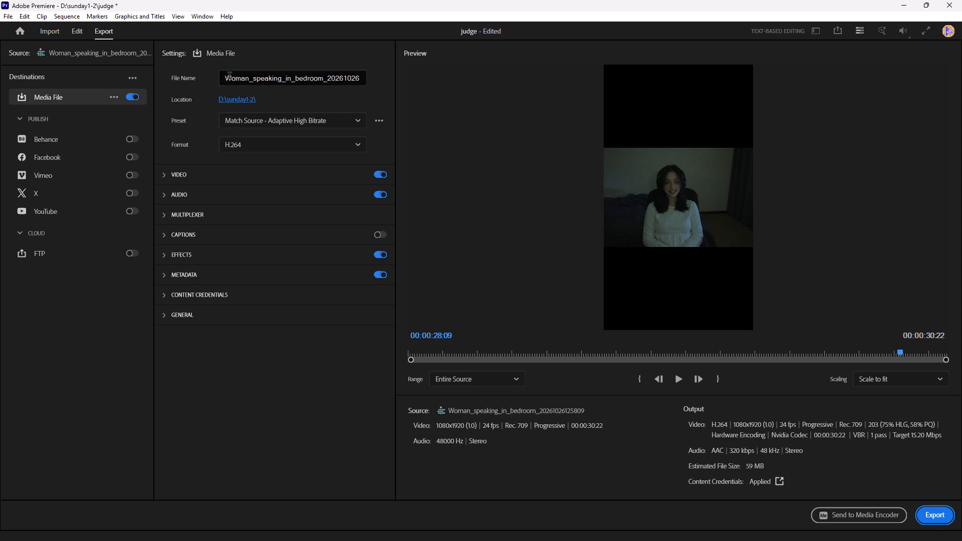
pyautogui.moveTo(224, 76); pyautogui.dragTo(364, 74)
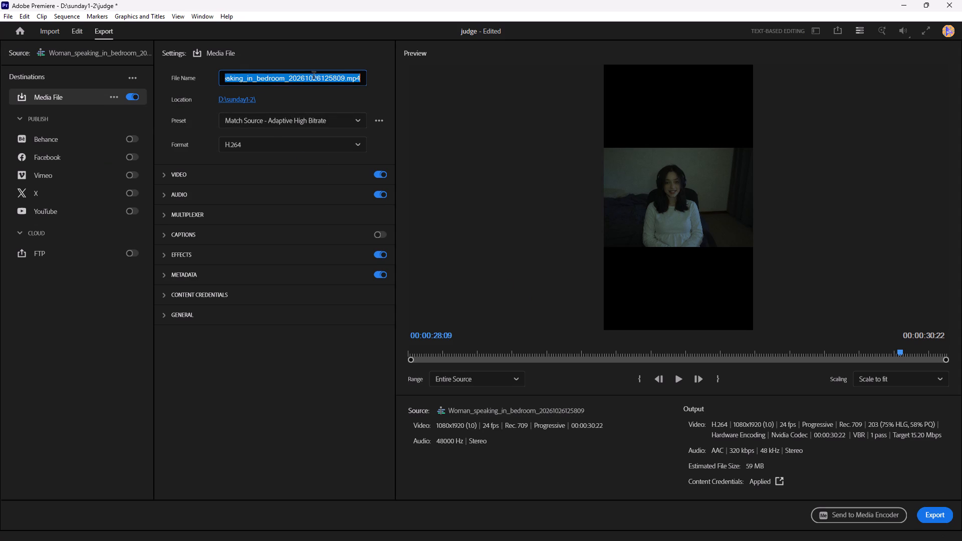
pyautogui.click(336, 80)
pyautogui.moveTo(346, 78); pyautogui.dragTo(263, 79)
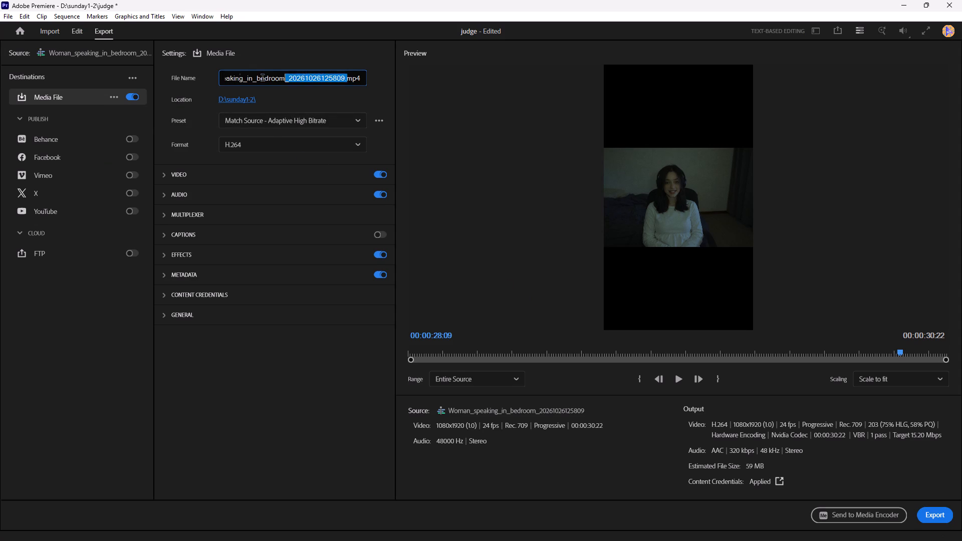
pyautogui.moveTo(263, 79); pyautogui.dragTo(158, 80)
pyautogui.click(249, 82)
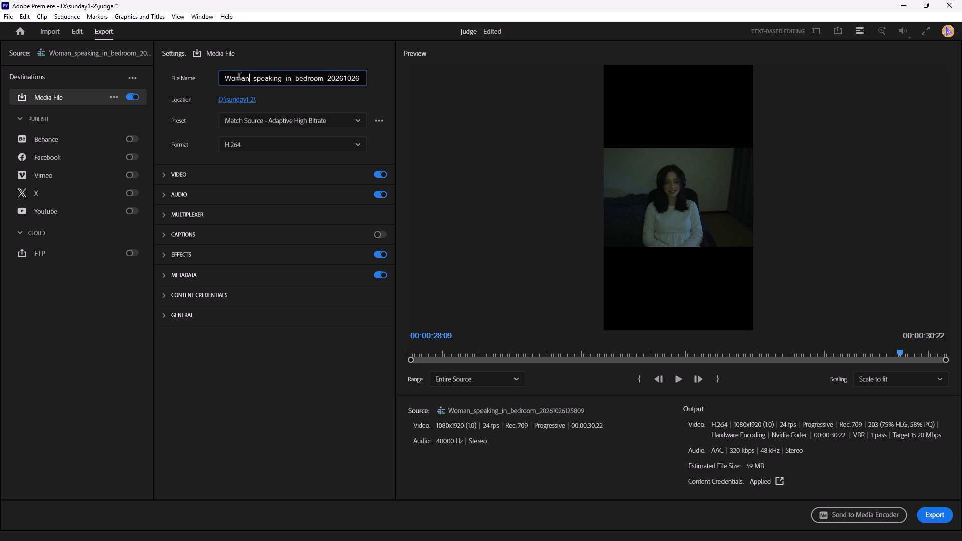
pyautogui.moveTo(228, 78); pyautogui.dragTo(285, 79)
pyautogui.moveTo(225, 79); pyautogui.dragTo(311, 80)
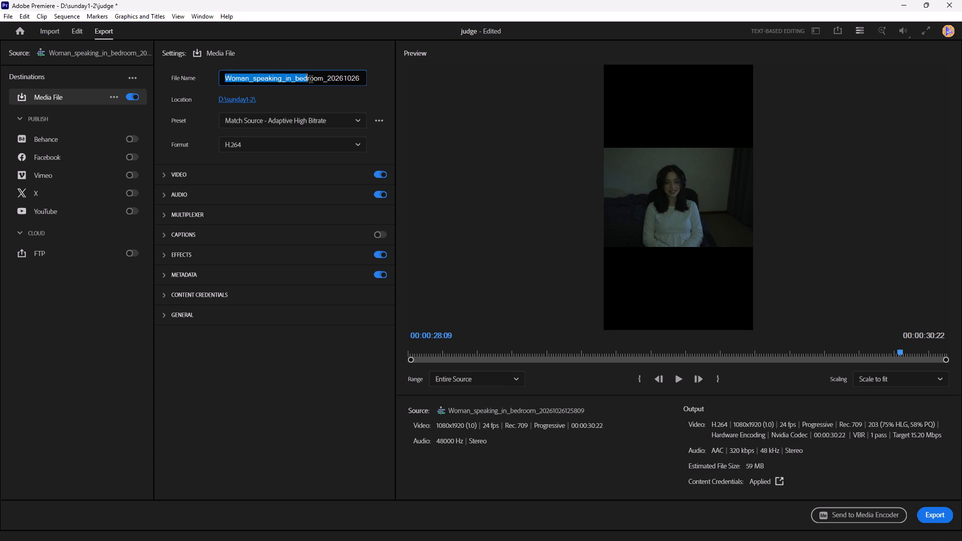
pyautogui.moveTo(311, 80); pyautogui.dragTo(341, 86)
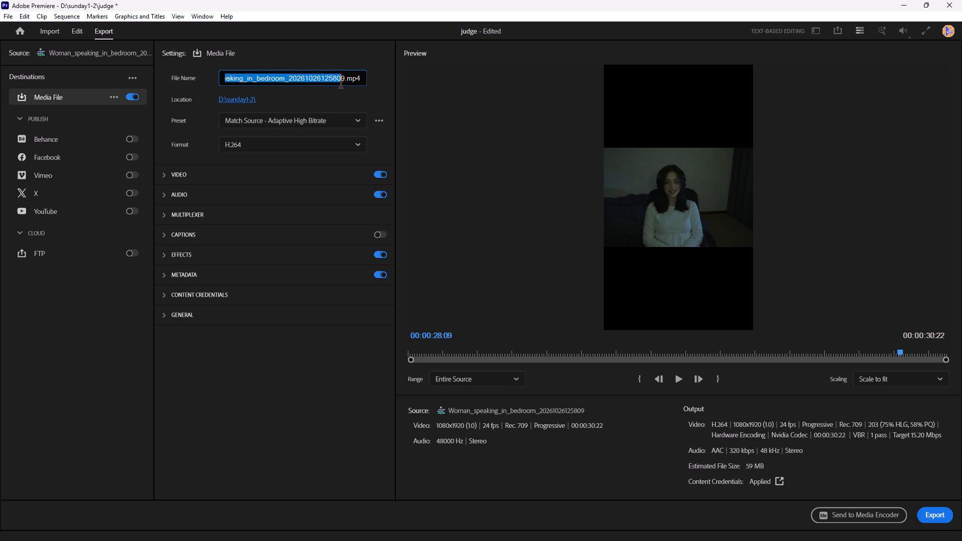
pyautogui.moveTo(341, 86); pyautogui.dragTo(343, 85)
pyautogui.write('ju')
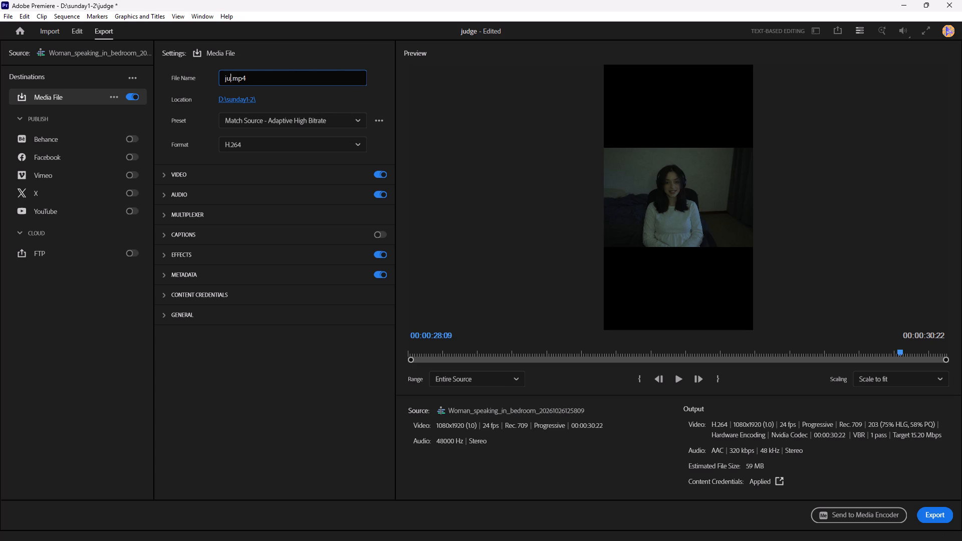
pyautogui.write('dge')
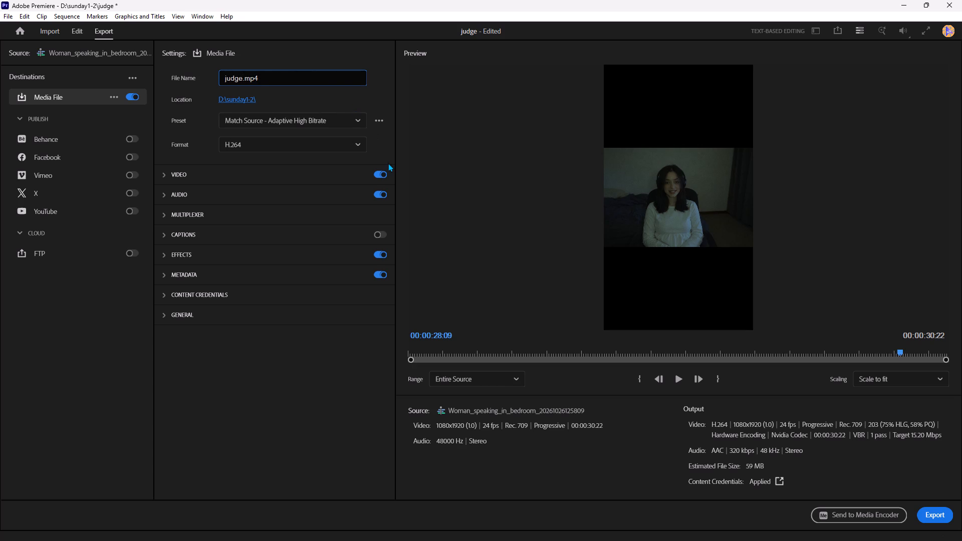
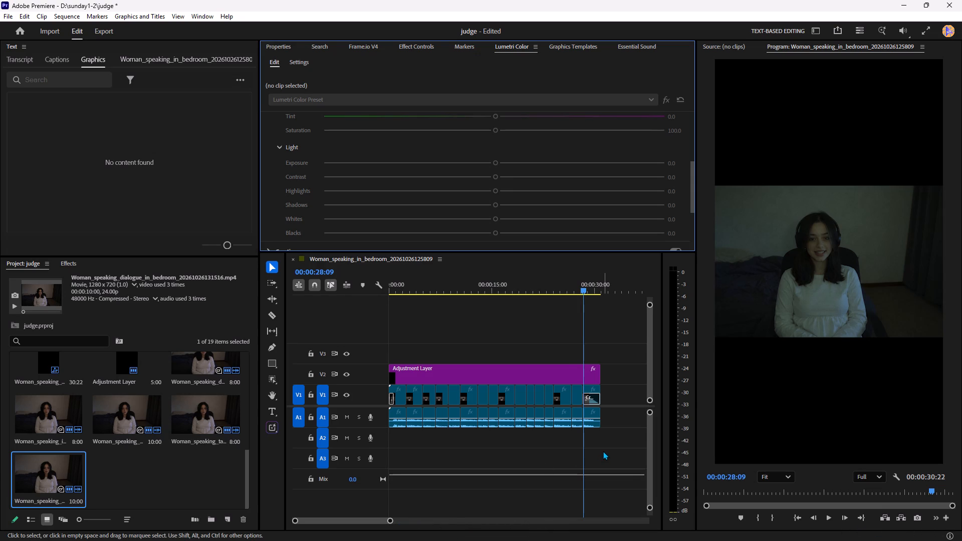
# Import the newest ElevenLabs Anvi MP3 from Downloads and place it on track A3 at the start of the sequence.
pyautogui.hotkey('ctrl', 'i')
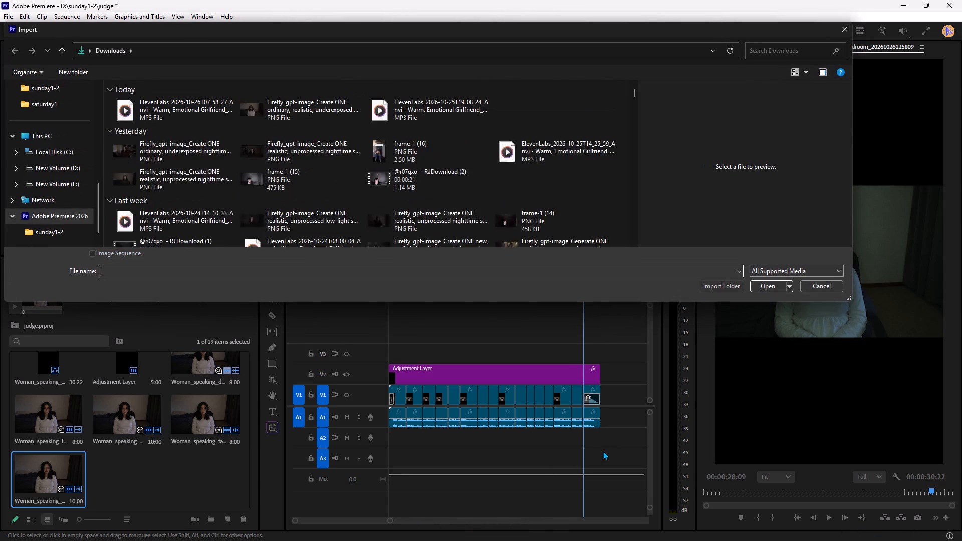
pyautogui.click(144, 114)
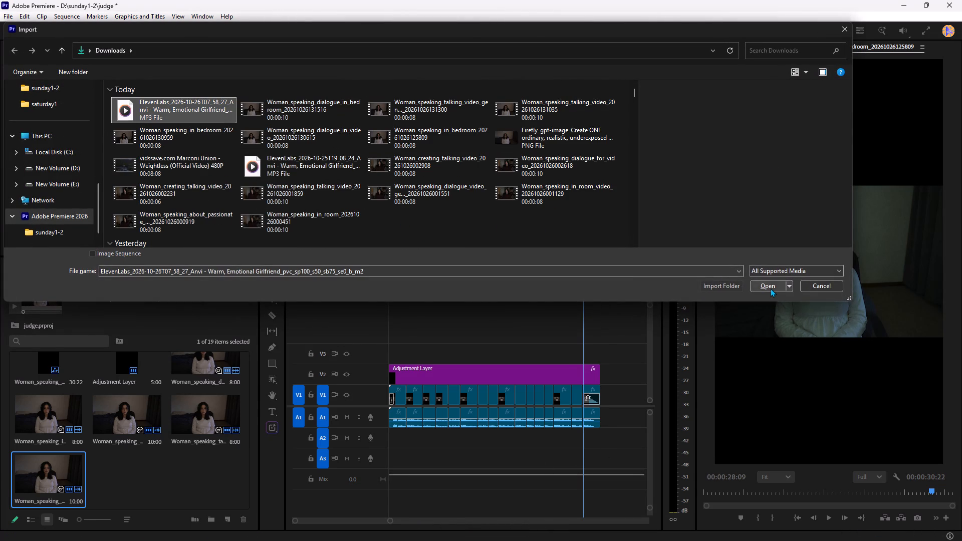
pyautogui.click(771, 288)
pyautogui.moveTo(127, 477); pyautogui.dragTo(404, 442)
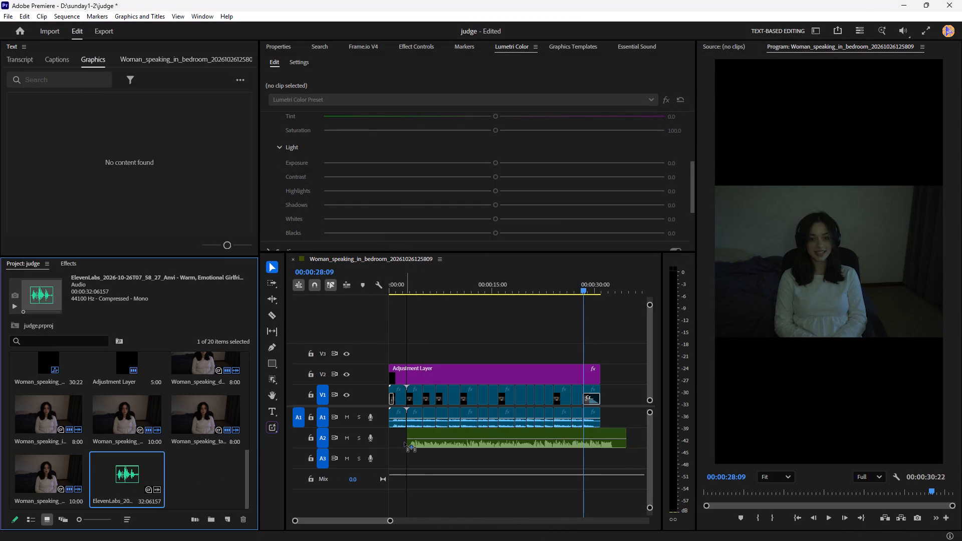
pyautogui.moveTo(404, 442); pyautogui.dragTo(388, 456)
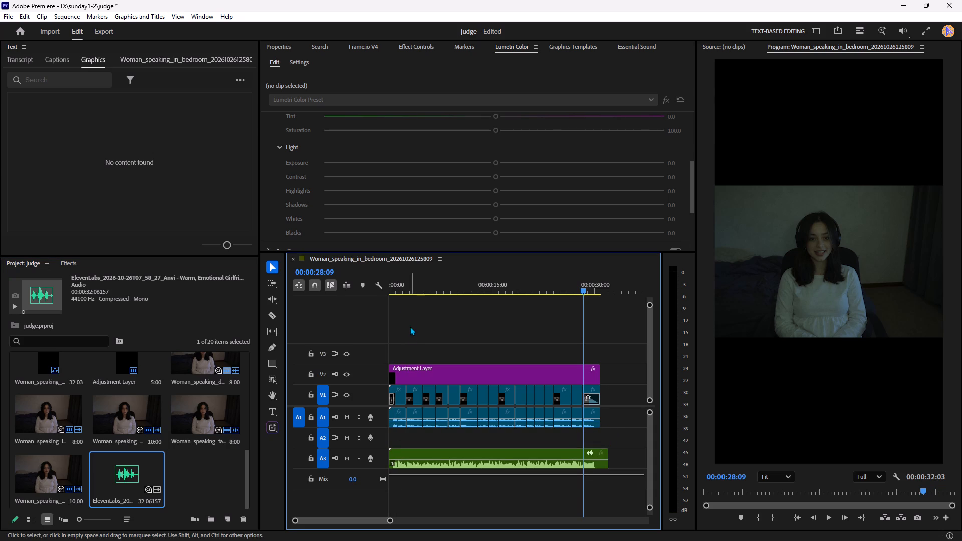
# Play the sequence from the start, unlink all V1 clips from their audio, and delete the original audio on A1.
pyautogui.moveTo(400, 283); pyautogui.dragTo(349, 299)
pyautogui.press('space')
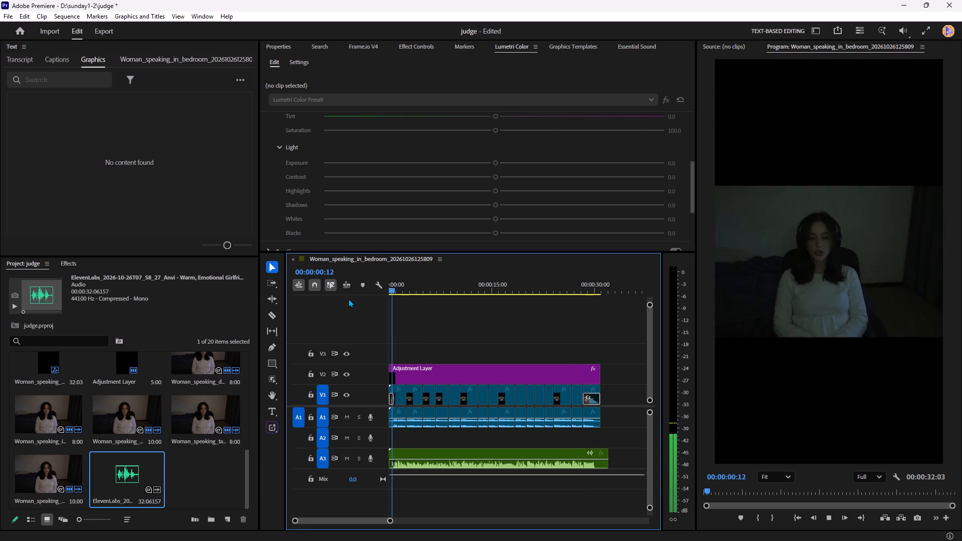
pyautogui.moveTo(616, 425); pyautogui.dragTo(615, 425)
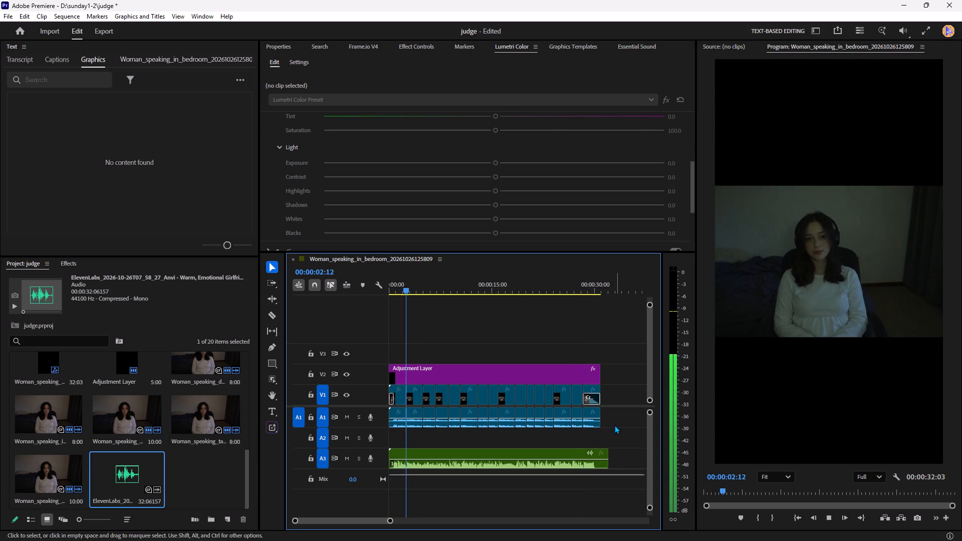
pyautogui.moveTo(615, 425); pyautogui.dragTo(391, 414)
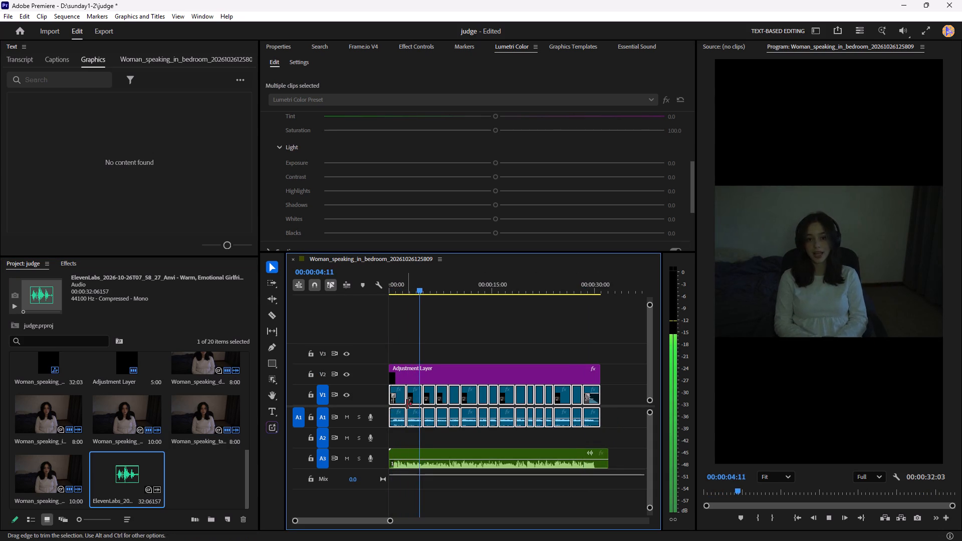
pyautogui.hotkey('ctrl', 'l')
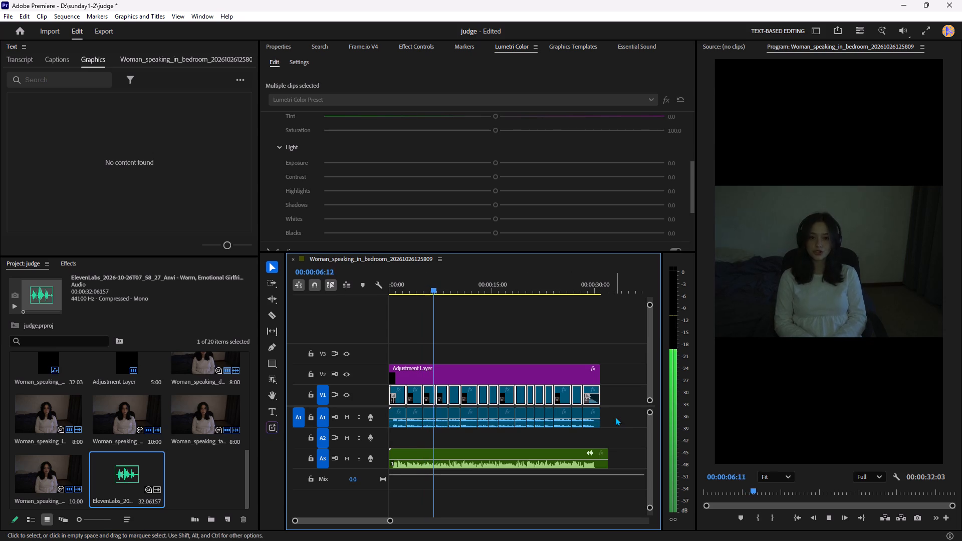
pyautogui.moveTo(616, 417); pyautogui.dragTo(391, 418)
pyautogui.press('Delete')
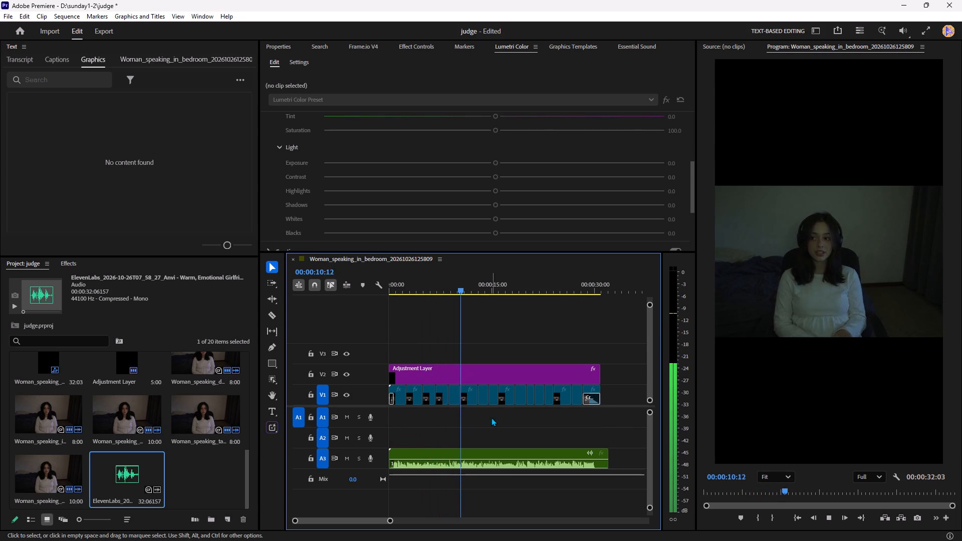
pyautogui.press('space')
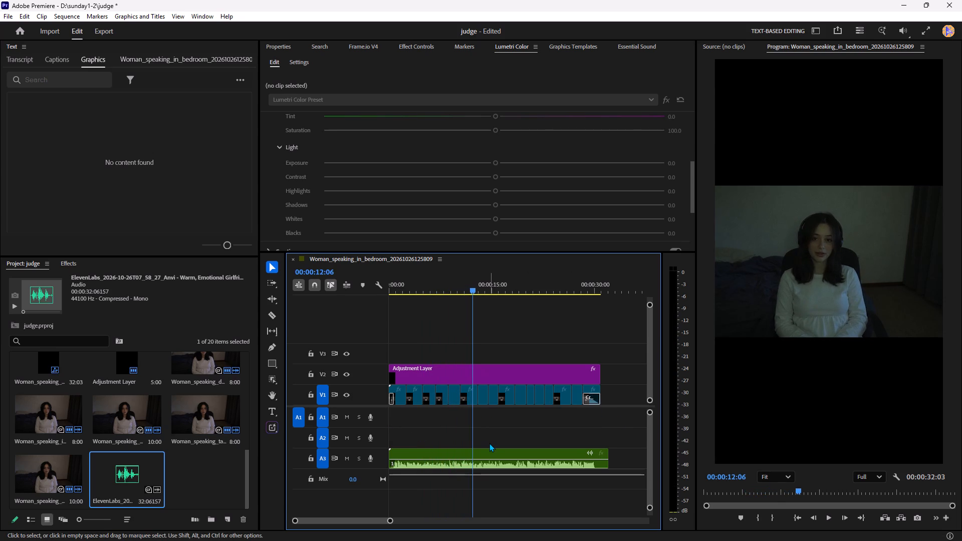
pyautogui.press('space')
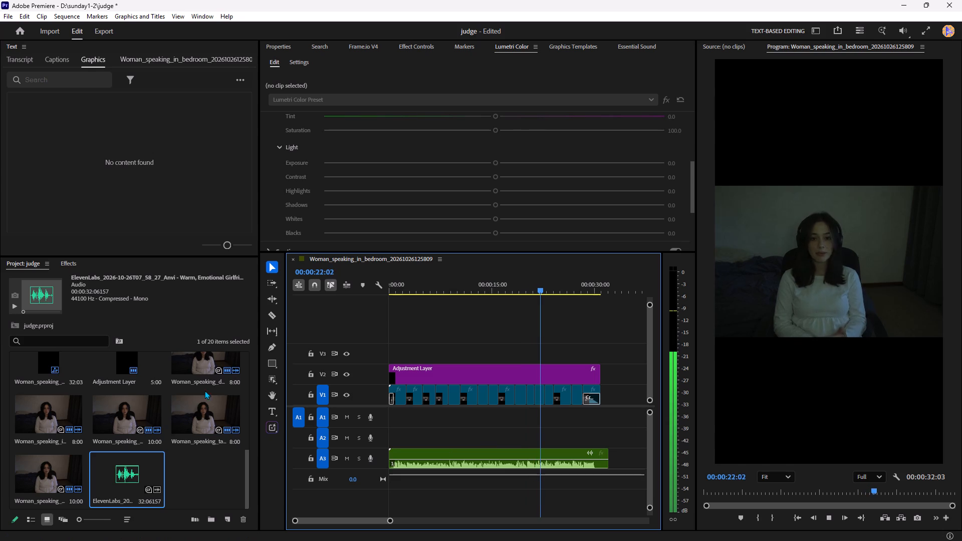
# Apply the FFT Filter effect to the Anvi clip on A3 and open the filter's custom setup.
pyautogui.click(69, 258)
pyautogui.click(62, 280)
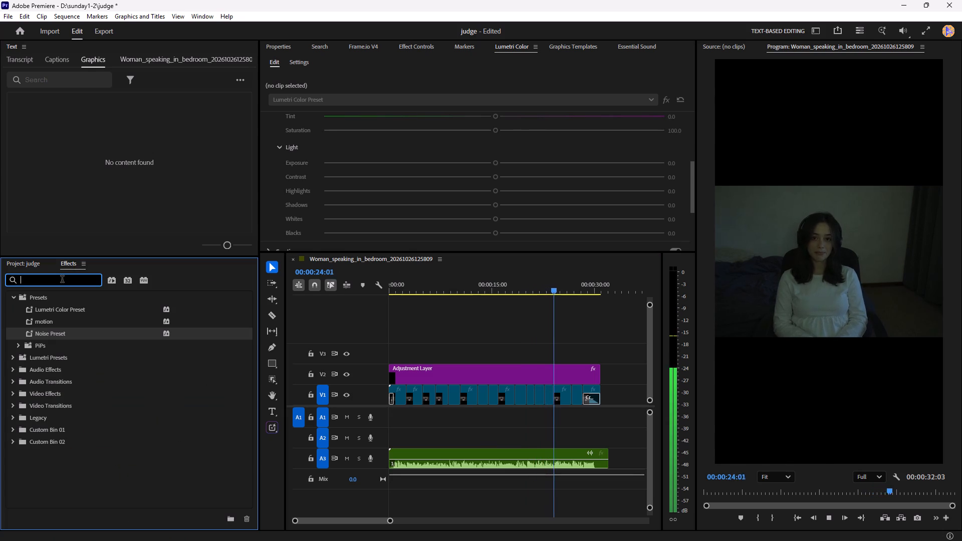
pyautogui.write('fft')
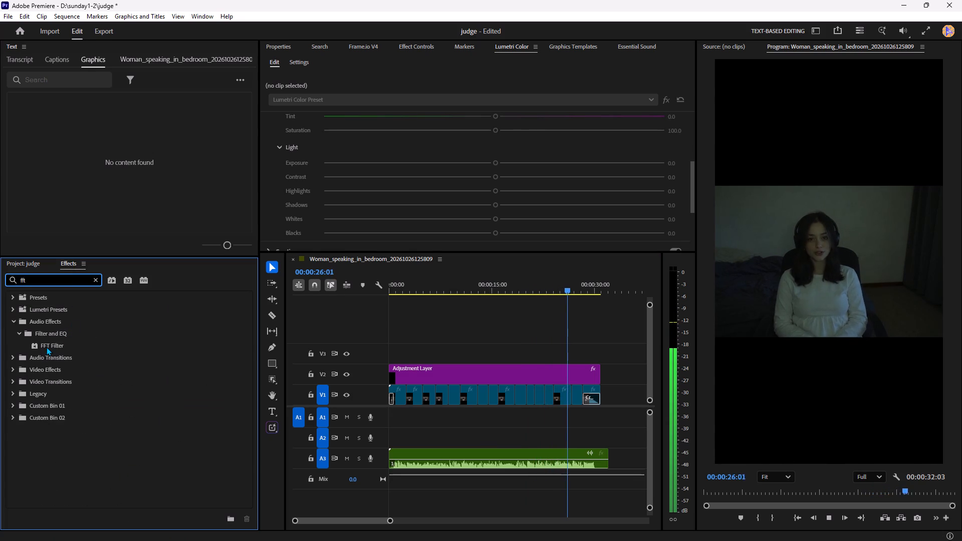
pyautogui.moveTo(47, 347); pyautogui.dragTo(416, 457)
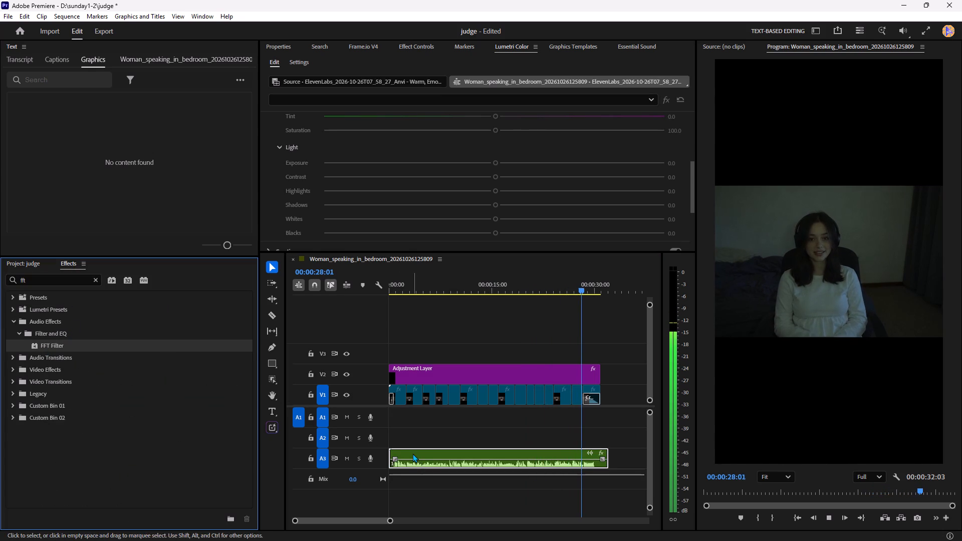
pyautogui.press('space')
pyautogui.click(270, 47)
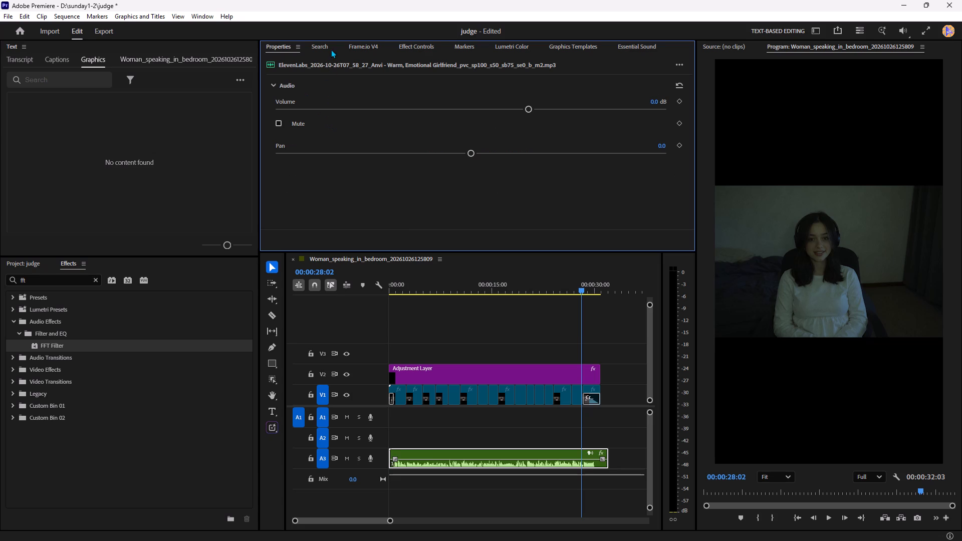
pyautogui.click(355, 47)
pyautogui.click(412, 43)
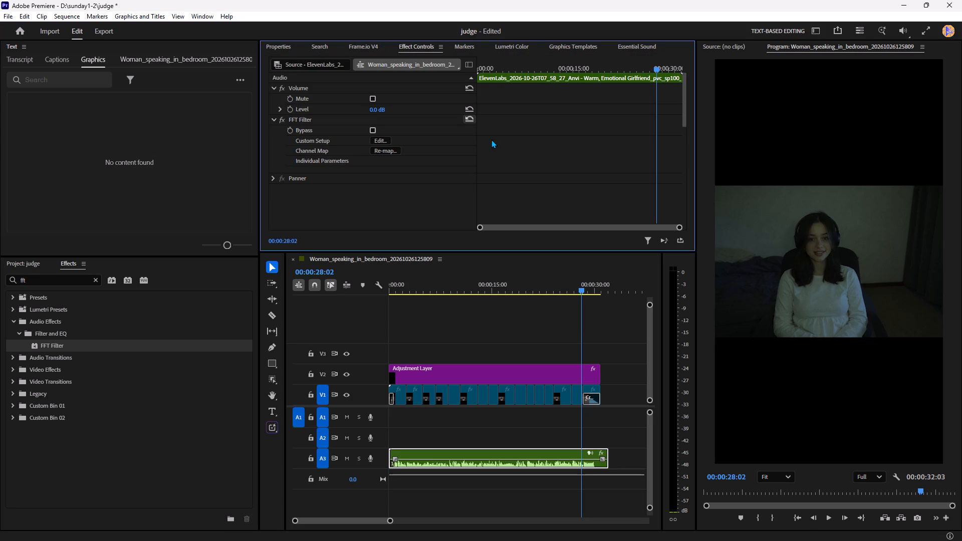
pyautogui.click(381, 144)
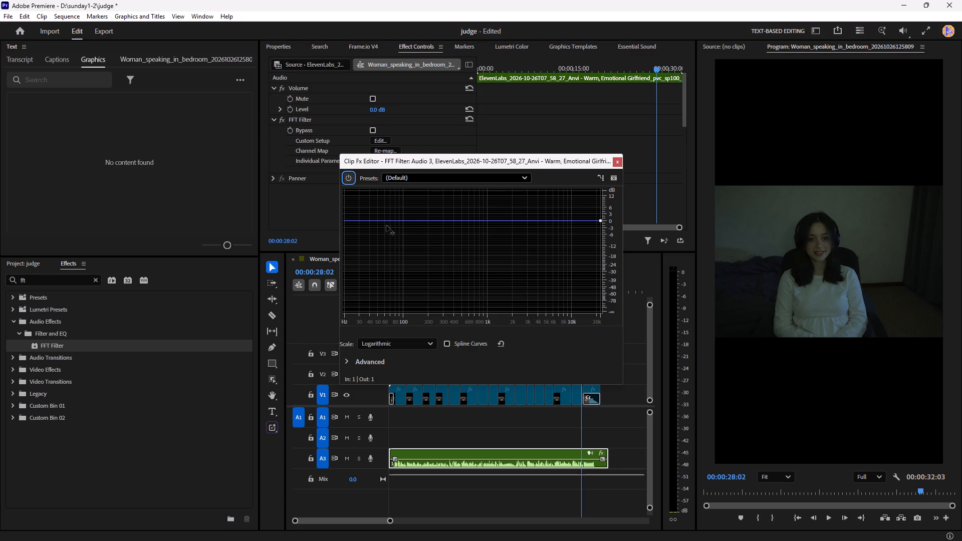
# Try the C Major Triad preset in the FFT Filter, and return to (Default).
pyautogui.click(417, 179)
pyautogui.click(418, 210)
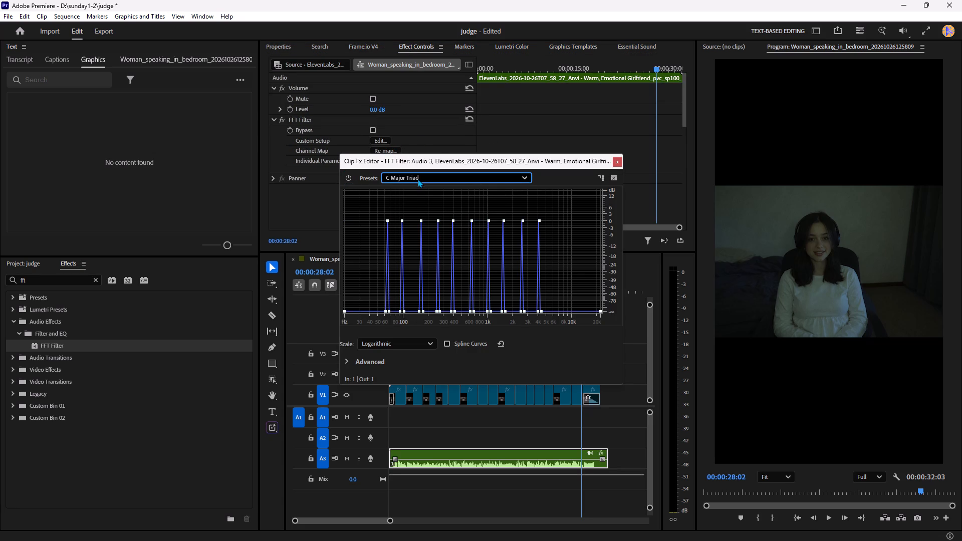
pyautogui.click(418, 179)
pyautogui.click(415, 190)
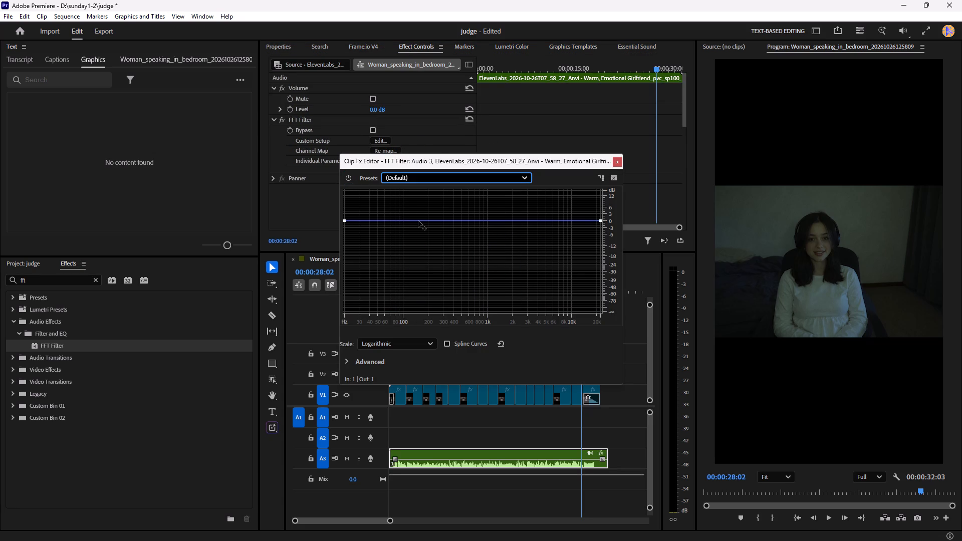
# Shape a band-pass curve: flat from about 150 Hz to 4 kHz, fully cut below about 70 Hz and above about 11 kHz.
pyautogui.click(418, 221)
pyautogui.click(538, 221)
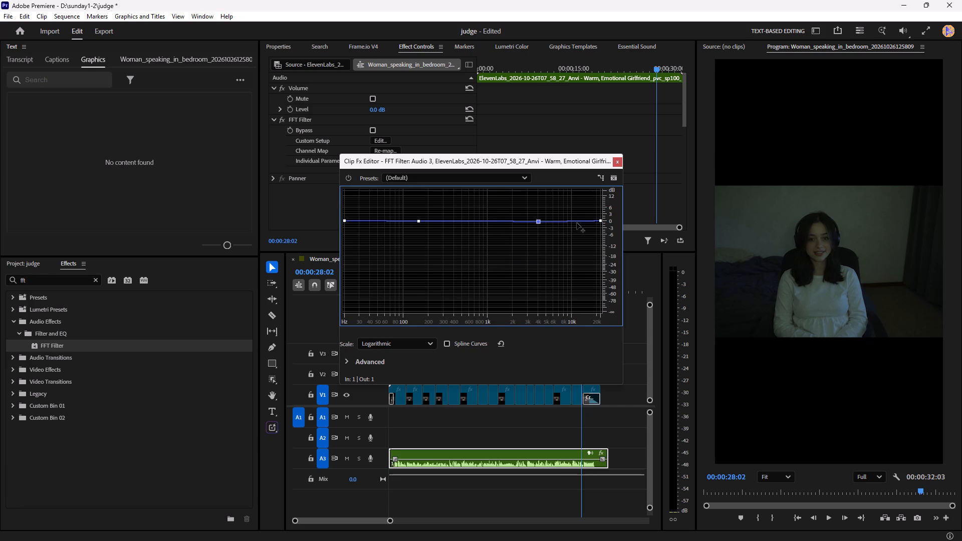
pyautogui.moveTo(577, 223); pyautogui.dragTo(560, 322)
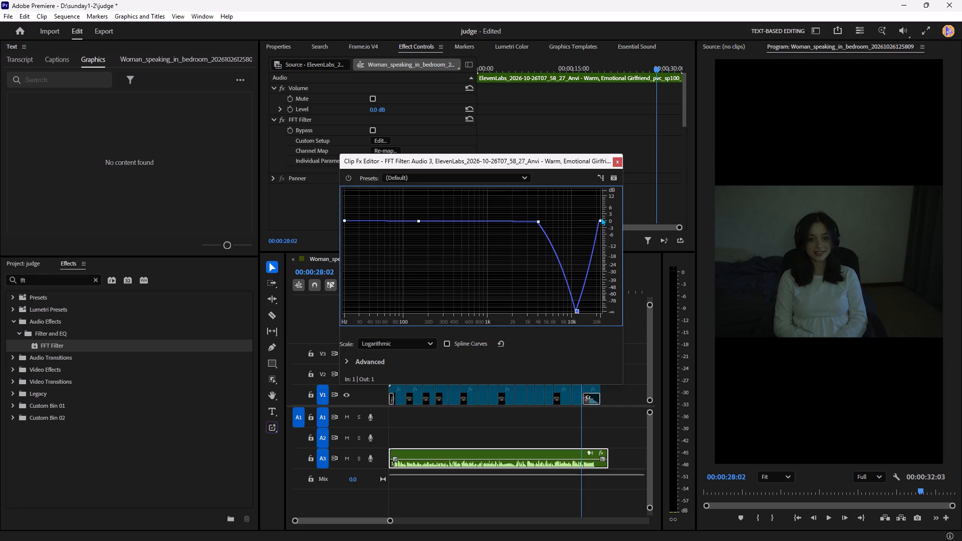
pyautogui.moveTo(601, 220); pyautogui.dragTo(602, 314)
pyautogui.moveTo(376, 220); pyautogui.dragTo(389, 320)
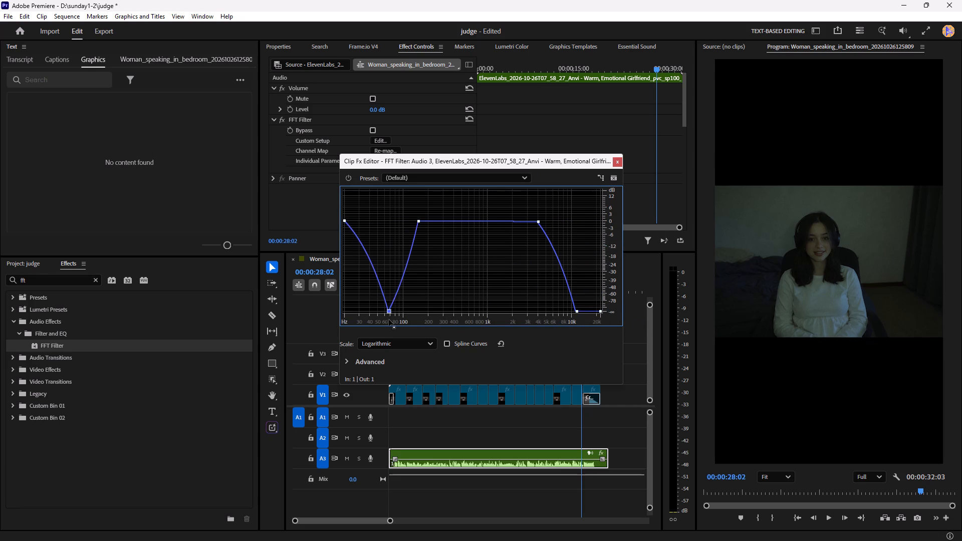
pyautogui.moveTo(389, 320); pyautogui.dragTo(391, 325)
pyautogui.moveTo(346, 221); pyautogui.dragTo(339, 238)
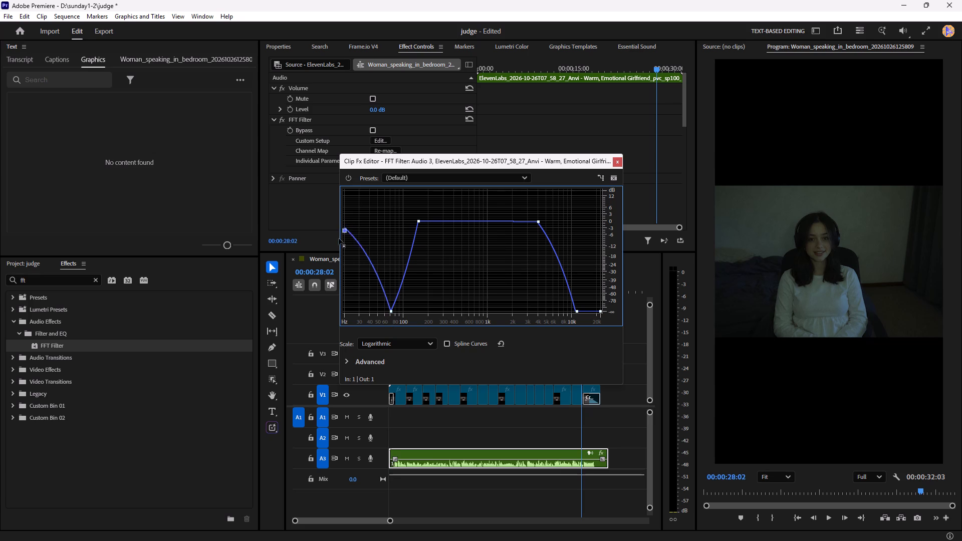
pyautogui.moveTo(339, 238); pyautogui.dragTo(327, 333)
# Play the filtered voice and shift the curve's upper cutoff point to about 13 kHz.
pyautogui.press('space')
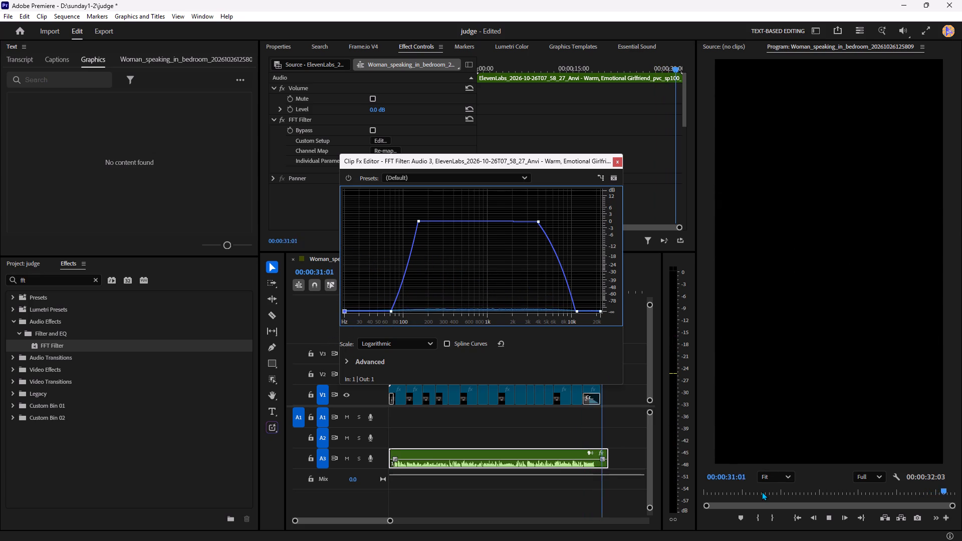
pyautogui.press('space')
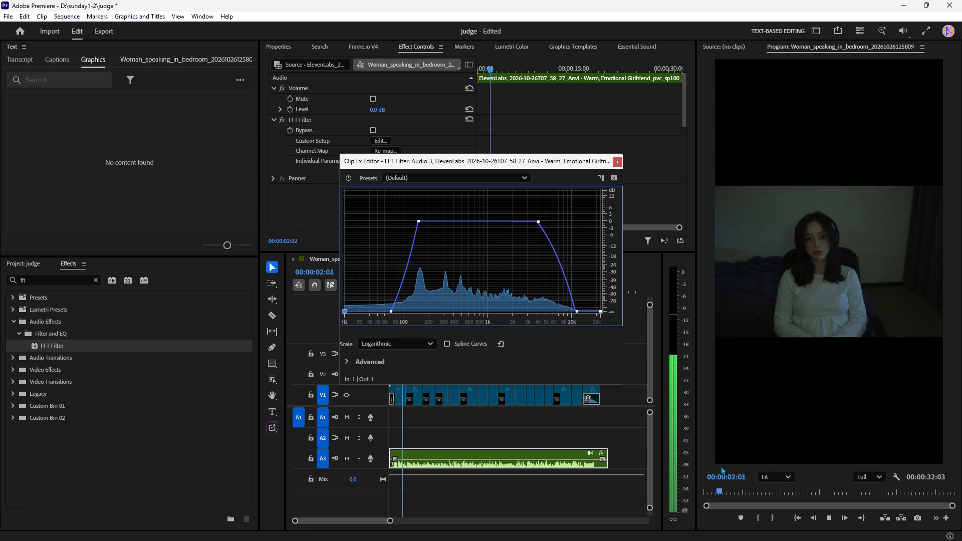
pyautogui.moveTo(578, 311); pyautogui.dragTo(572, 313)
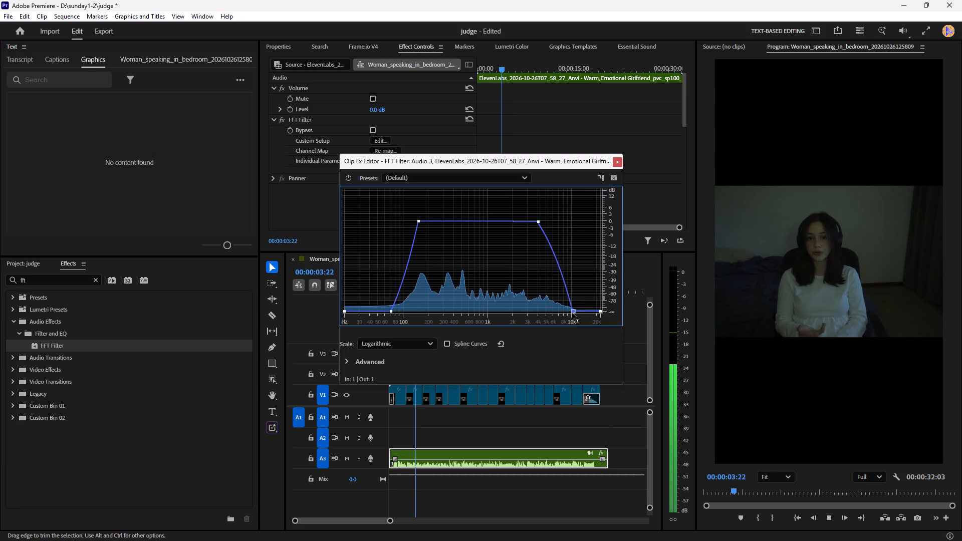
pyautogui.moveTo(572, 313); pyautogui.dragTo(580, 319)
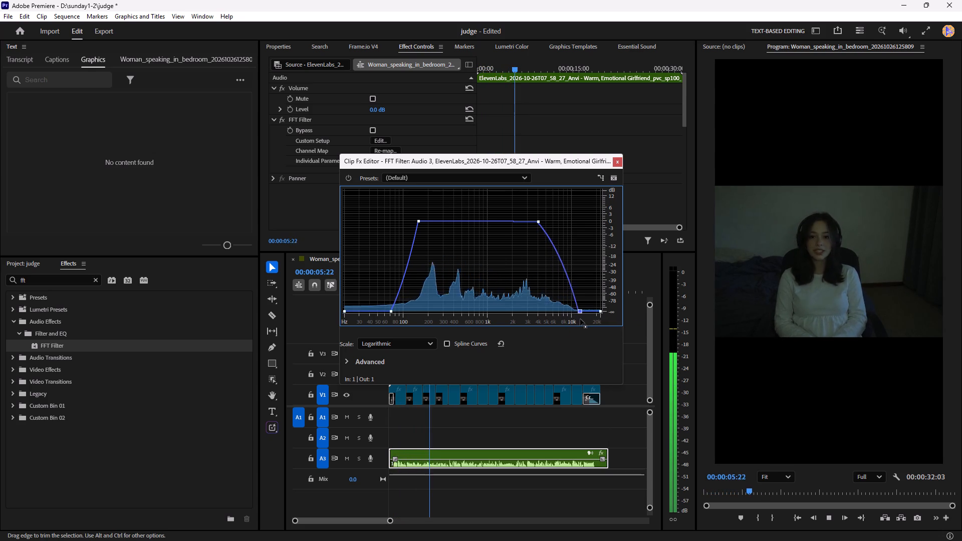
pyautogui.moveTo(580, 319); pyautogui.dragTo(583, 320)
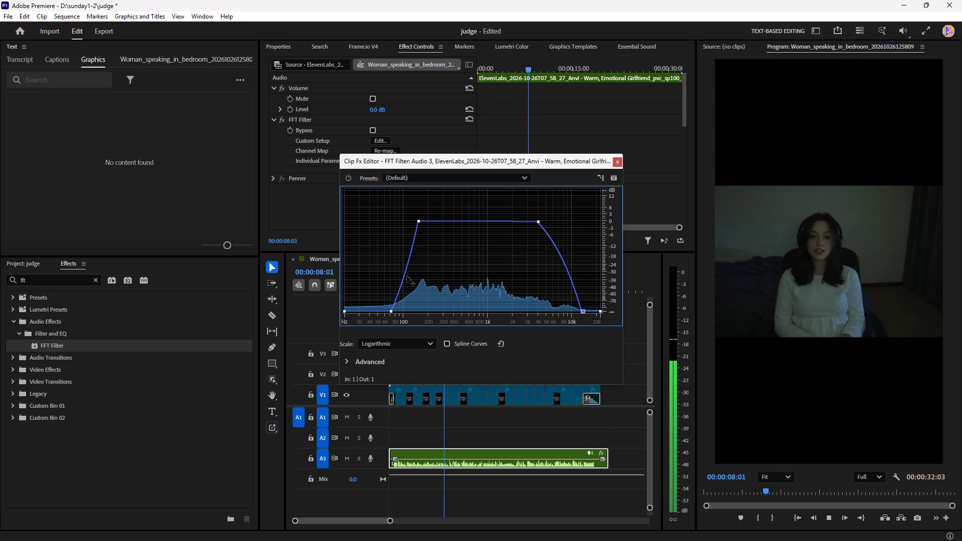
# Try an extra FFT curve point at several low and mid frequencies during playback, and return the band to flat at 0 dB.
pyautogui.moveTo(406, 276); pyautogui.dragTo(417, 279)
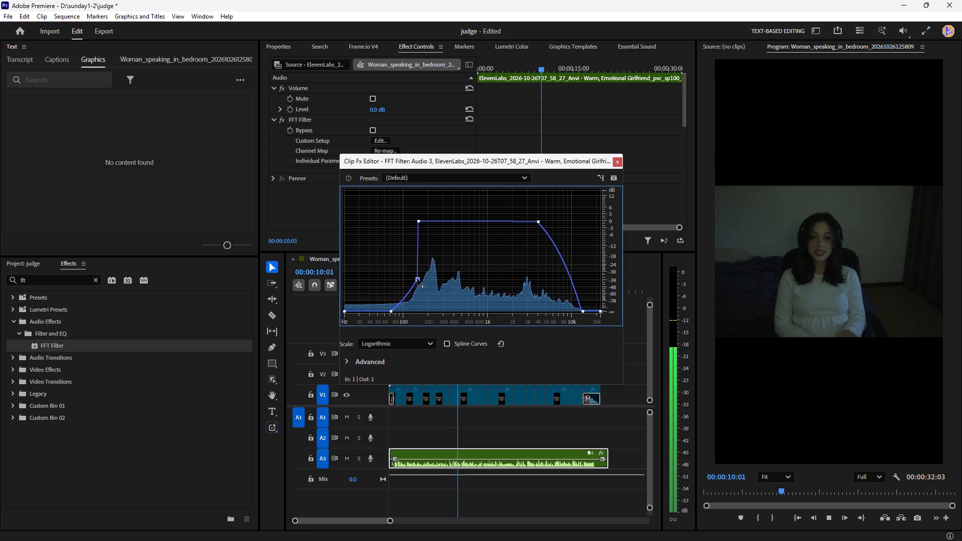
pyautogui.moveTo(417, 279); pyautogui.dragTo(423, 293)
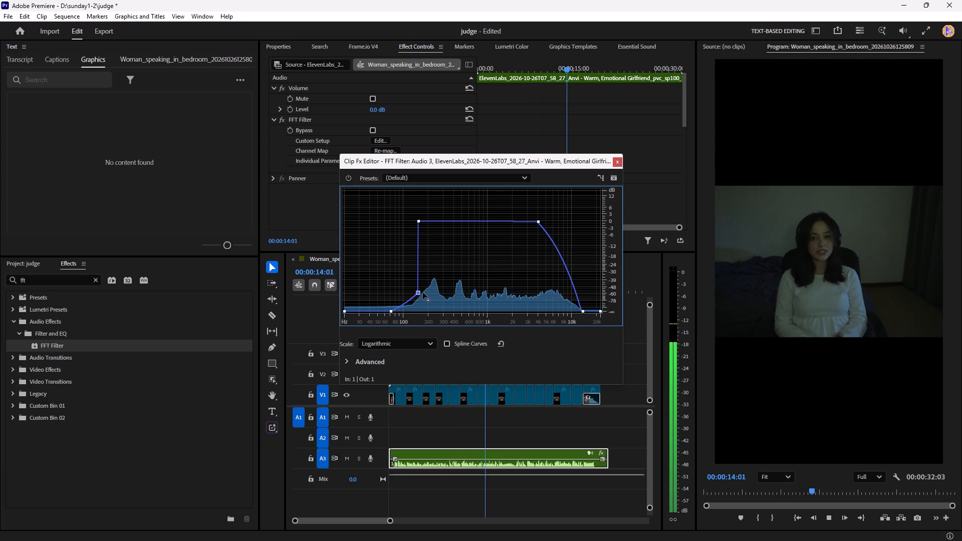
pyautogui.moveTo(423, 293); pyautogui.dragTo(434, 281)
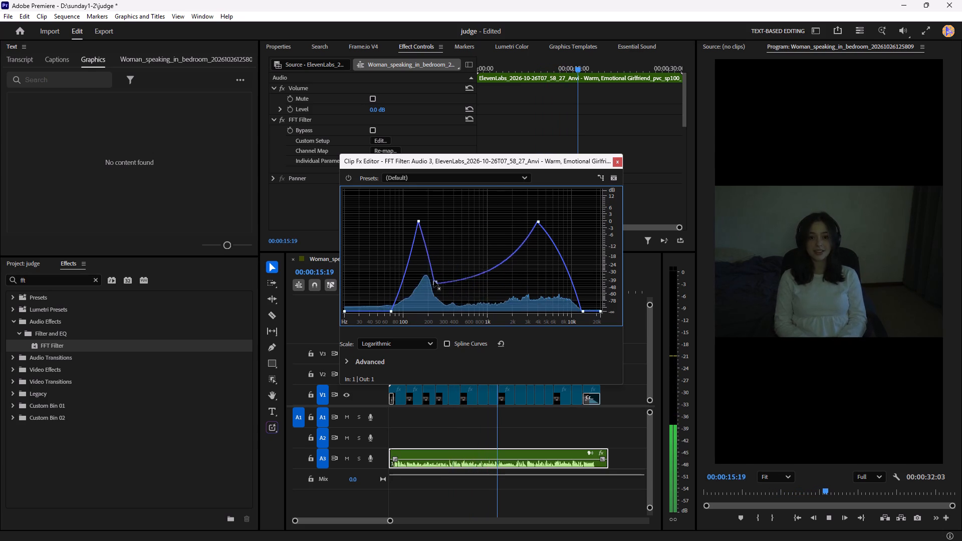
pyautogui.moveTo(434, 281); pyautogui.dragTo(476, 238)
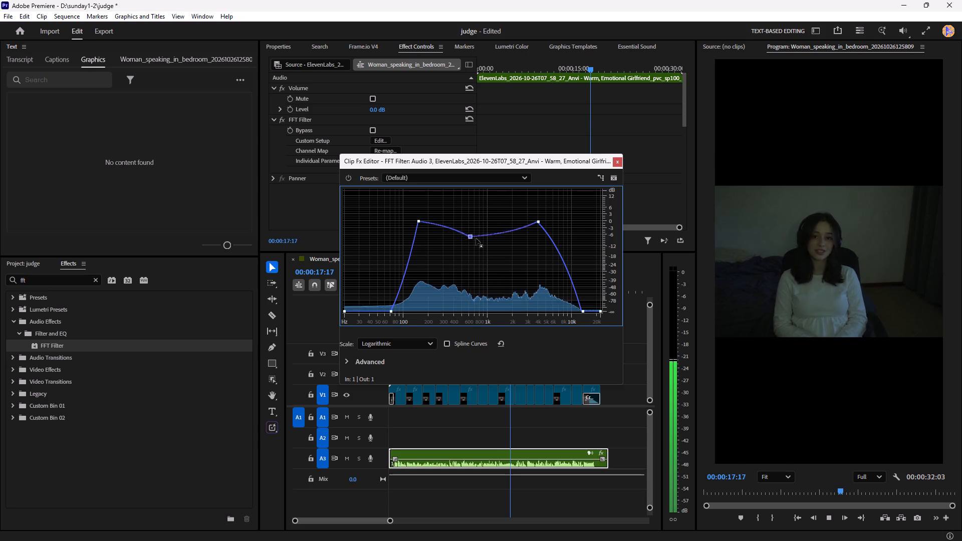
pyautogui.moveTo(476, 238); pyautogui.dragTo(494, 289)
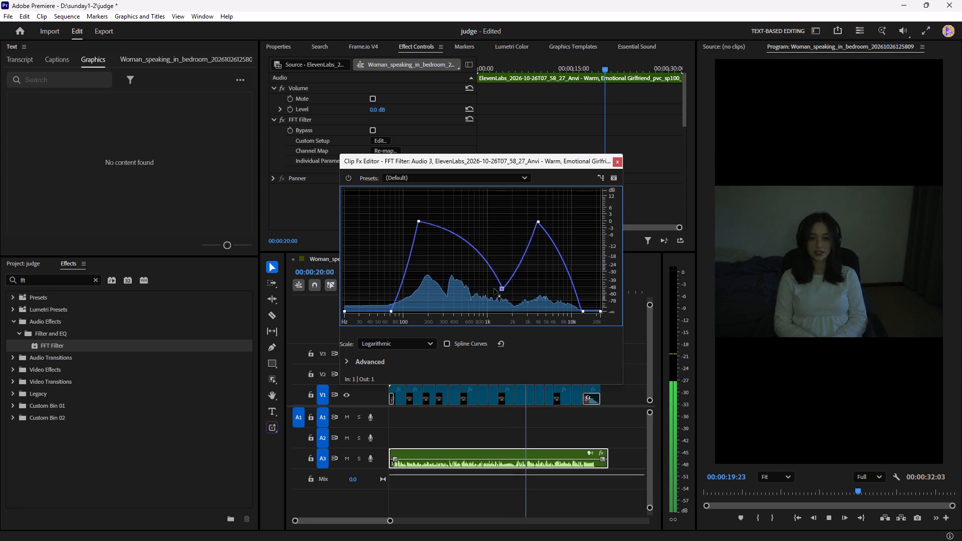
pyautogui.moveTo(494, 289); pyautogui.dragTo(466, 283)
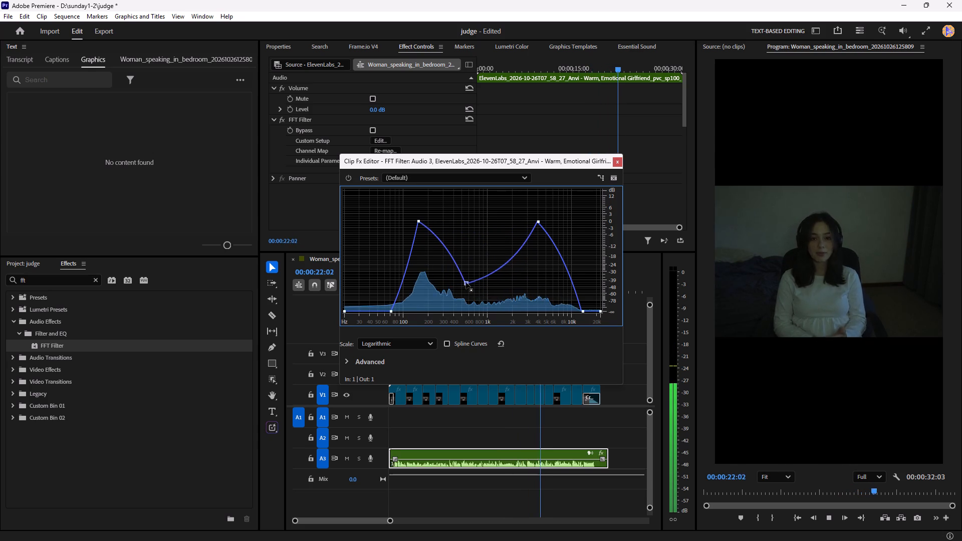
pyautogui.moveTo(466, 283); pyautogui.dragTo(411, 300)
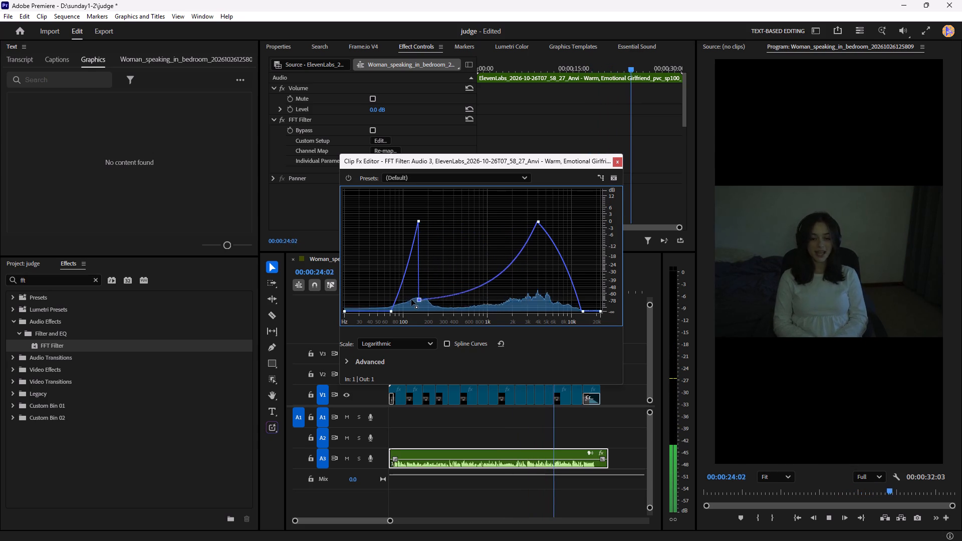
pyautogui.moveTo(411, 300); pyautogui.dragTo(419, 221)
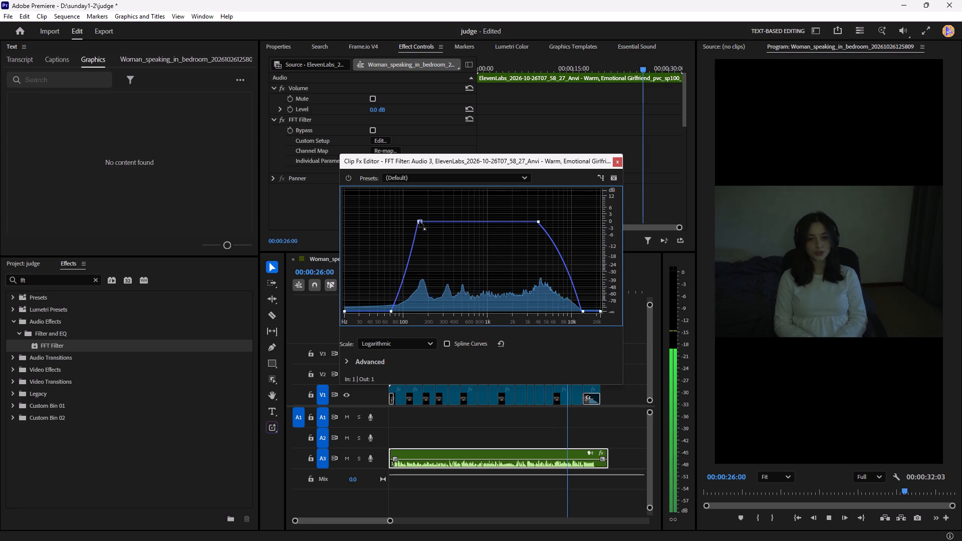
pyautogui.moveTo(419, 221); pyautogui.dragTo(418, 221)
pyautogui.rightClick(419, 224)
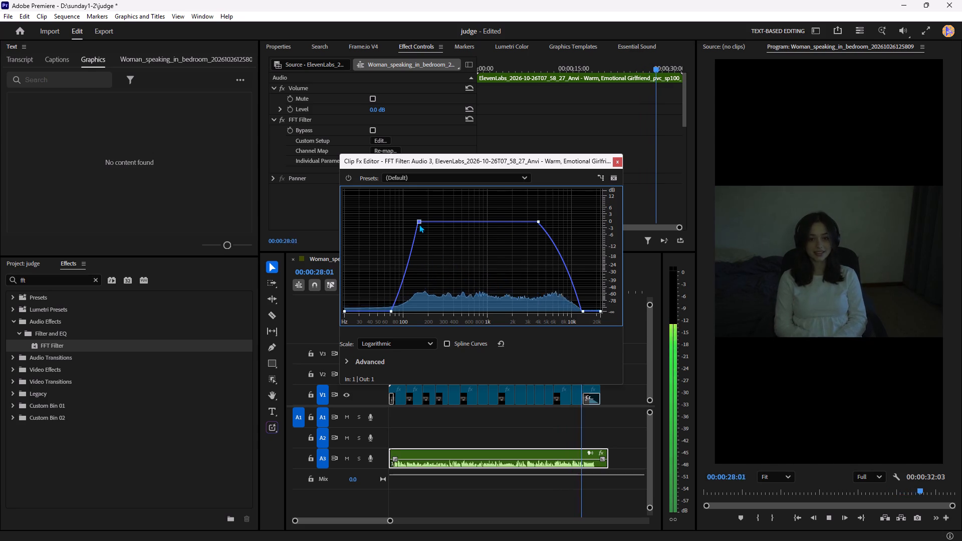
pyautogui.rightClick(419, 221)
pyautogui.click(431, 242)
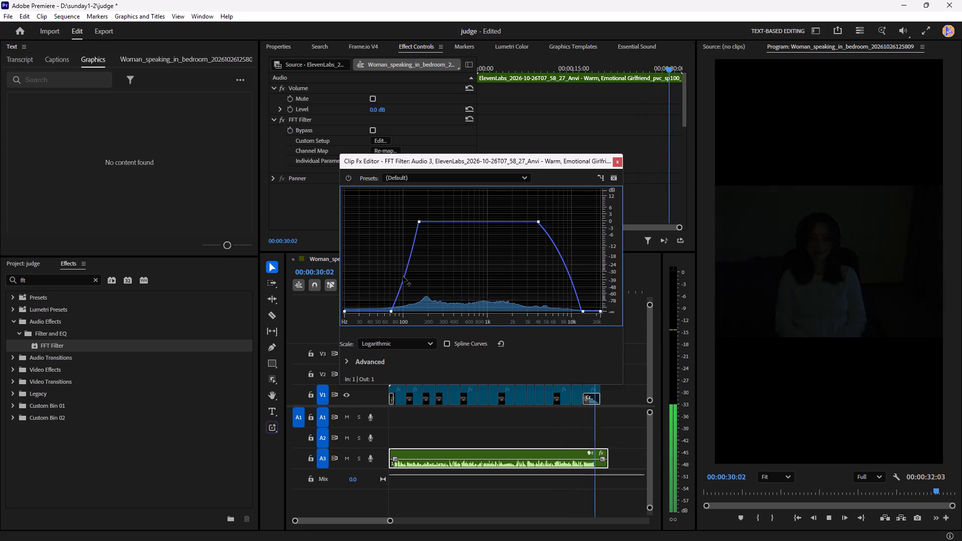
# Add a point at about 135 Hz and -42 dB on the FFT curve's low slope, and replay the sequence from the start.
pyautogui.moveTo(403, 277); pyautogui.dragTo(414, 283)
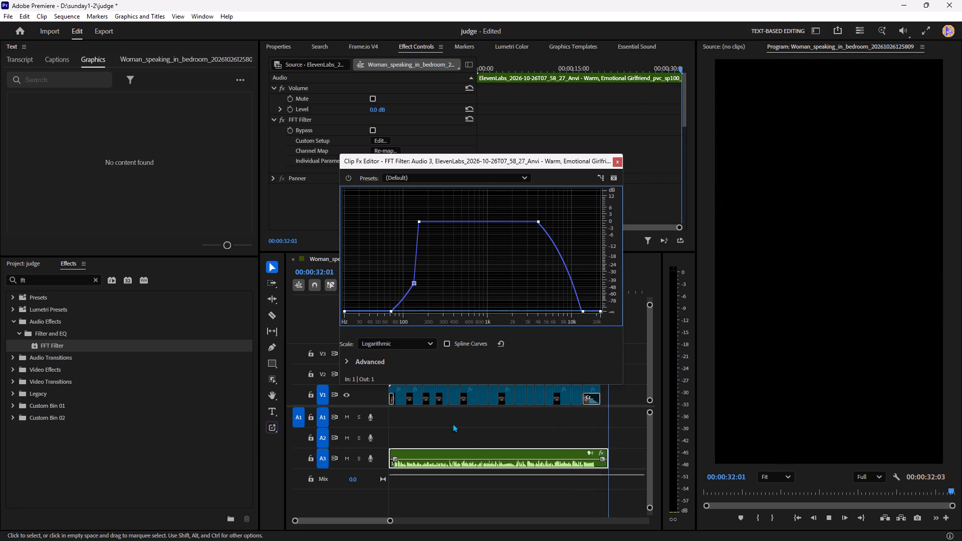
pyautogui.moveTo(452, 423); pyautogui.dragTo(362, 426)
pyautogui.moveTo(739, 491); pyautogui.dragTo(632, 479)
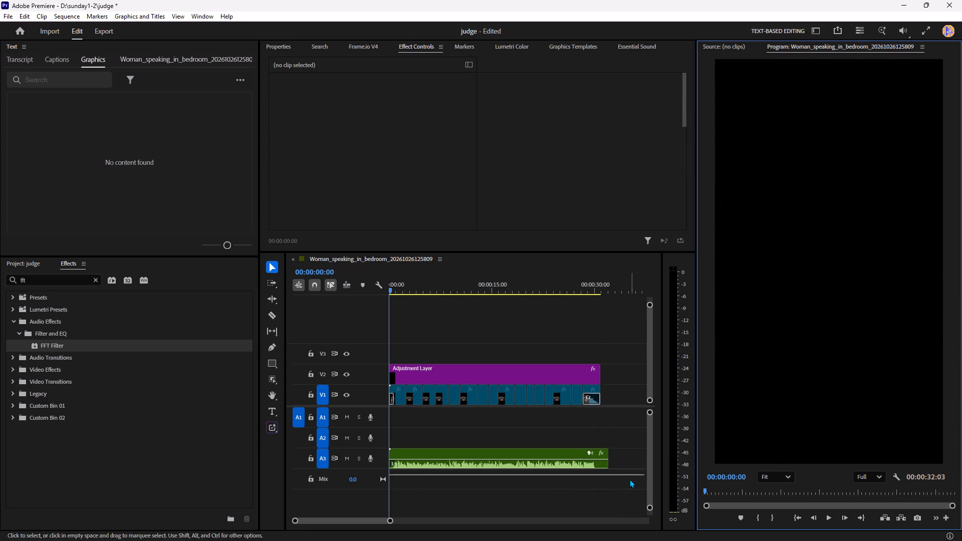
pyautogui.press('space')
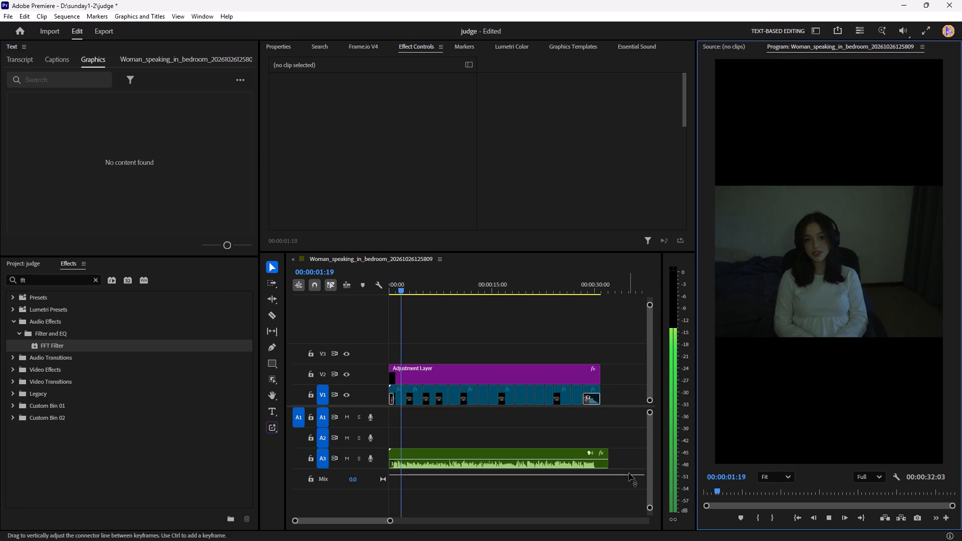
pyautogui.click(357, 47)
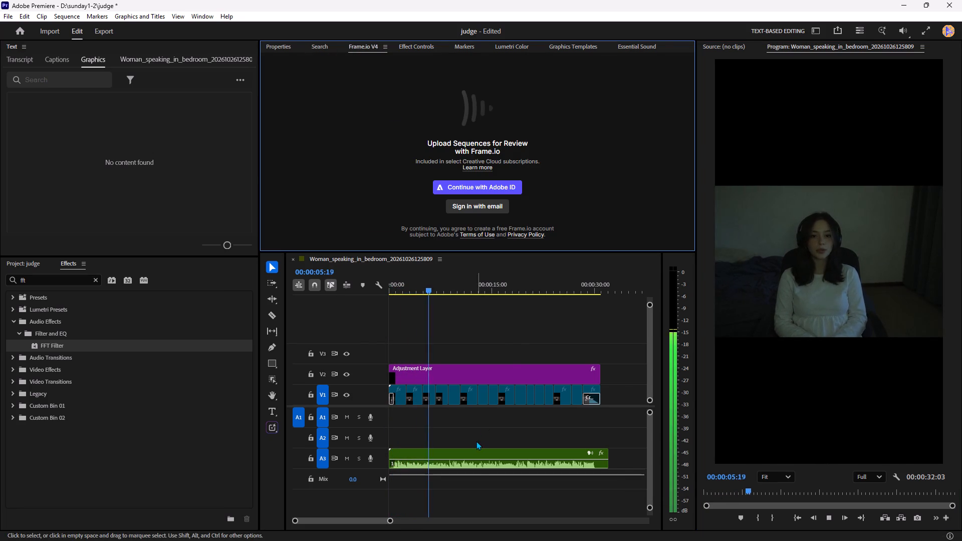
# With the Anvi clip selected, add a mid-band dip of about -13 dB near 800 Hz to the FFT curve, and close its editor.
pyautogui.click(468, 462)
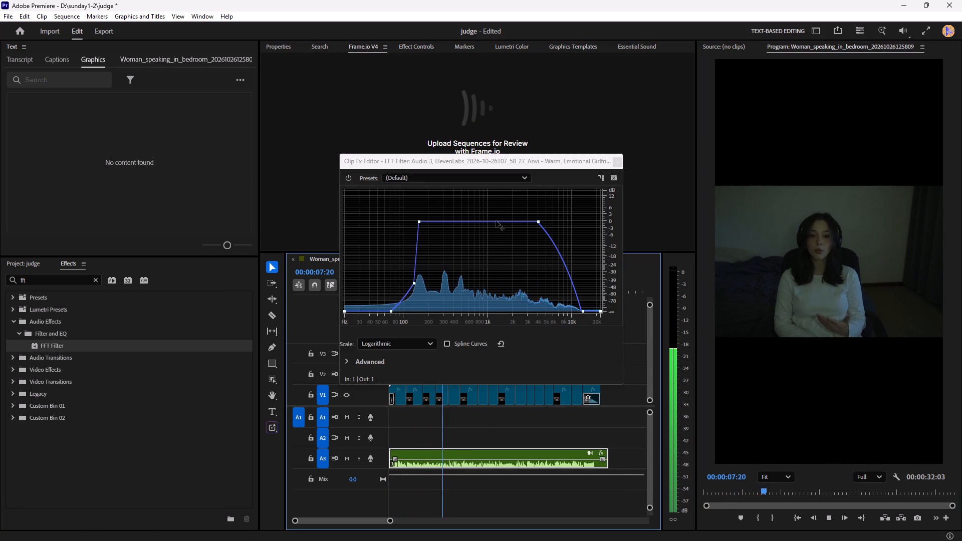
pyautogui.press('space')
pyautogui.moveTo(482, 222); pyautogui.dragTo(482, 262)
pyautogui.press('space')
pyautogui.moveTo(482, 262); pyautogui.dragTo(479, 248)
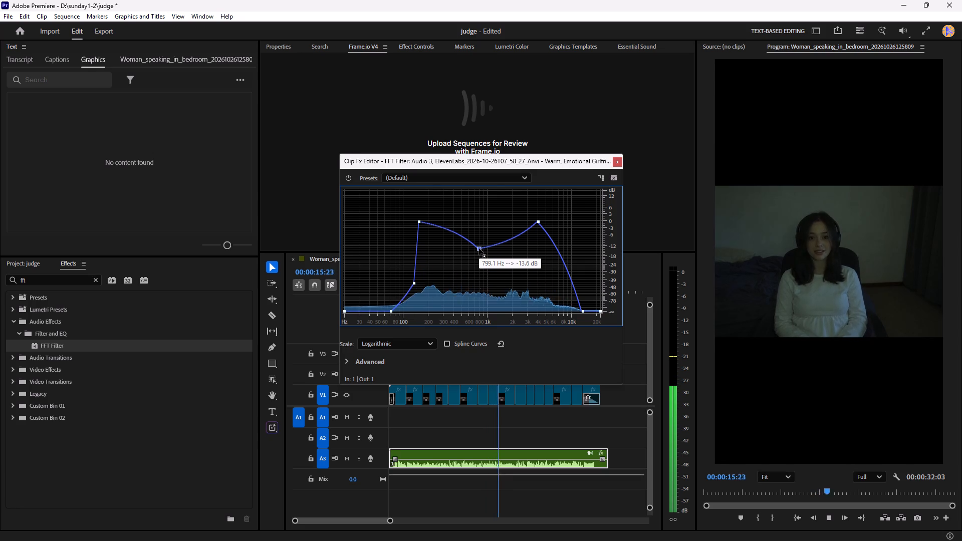
pyautogui.click(617, 163)
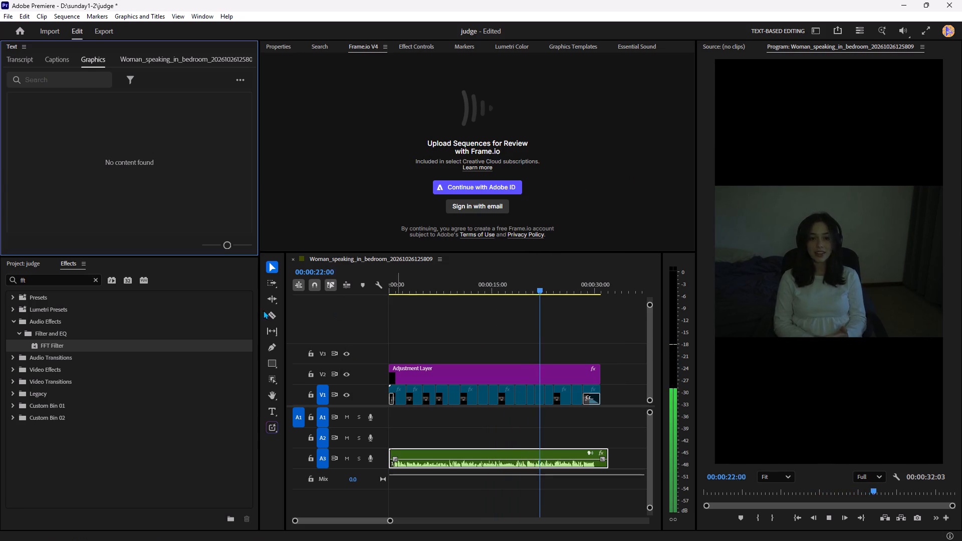
# Find the Distortion audio effect, apply it to the Anvi clip on A3, and play the result.
pyautogui.click(95, 280)
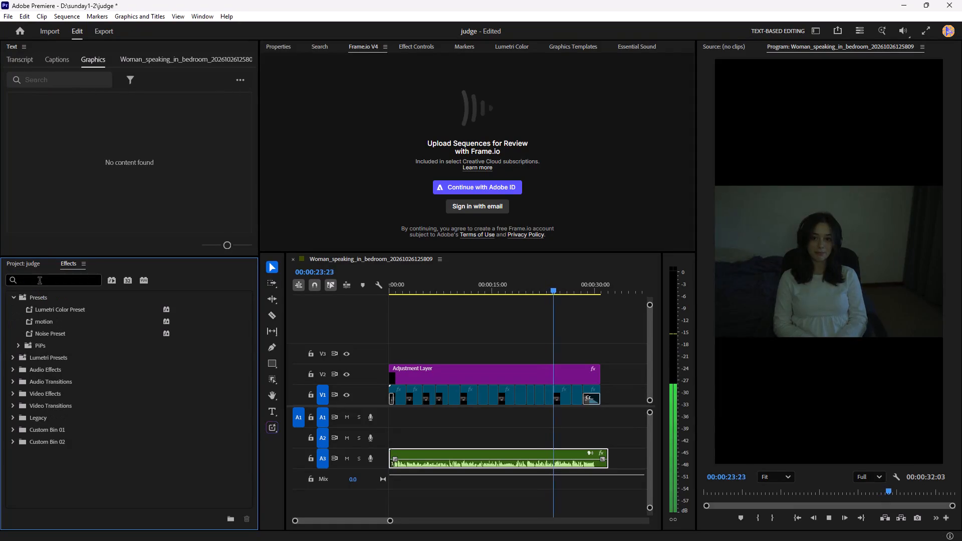
pyautogui.click(40, 281)
pyautogui.press('d')
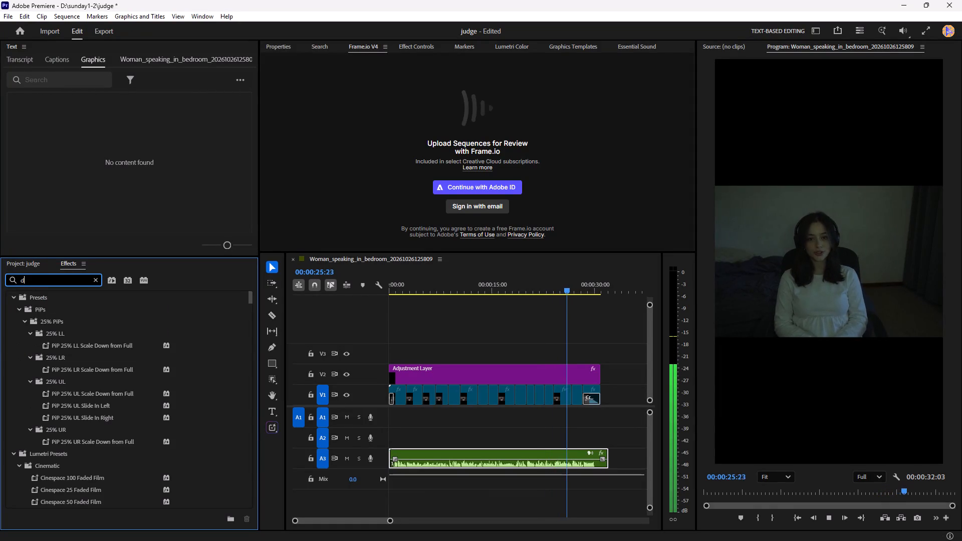
pyautogui.press('i')
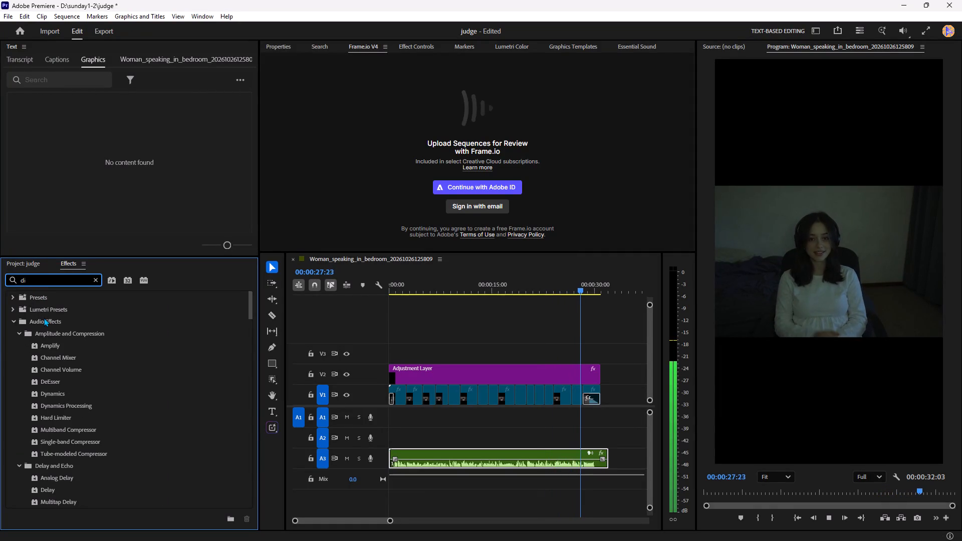
pyautogui.press('s')
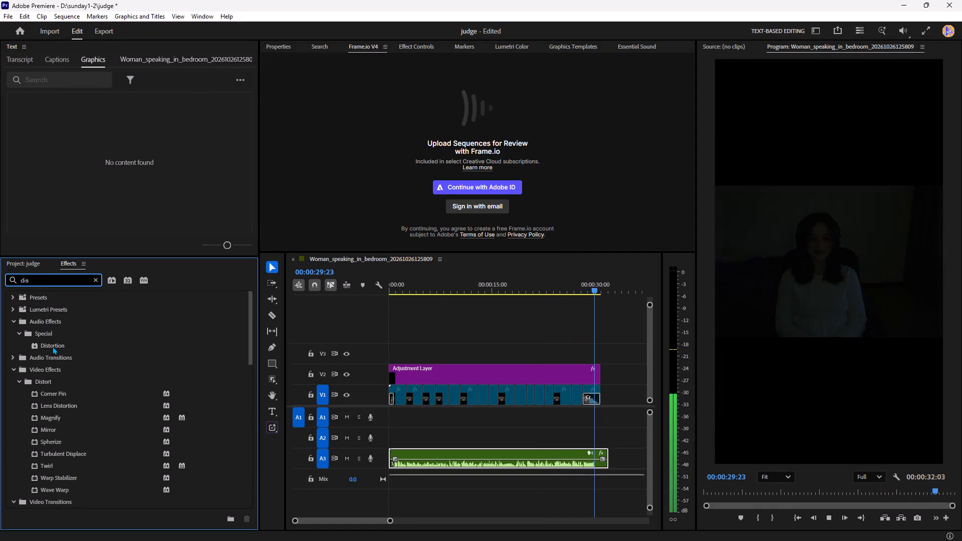
pyautogui.moveTo(53, 346); pyautogui.dragTo(429, 458)
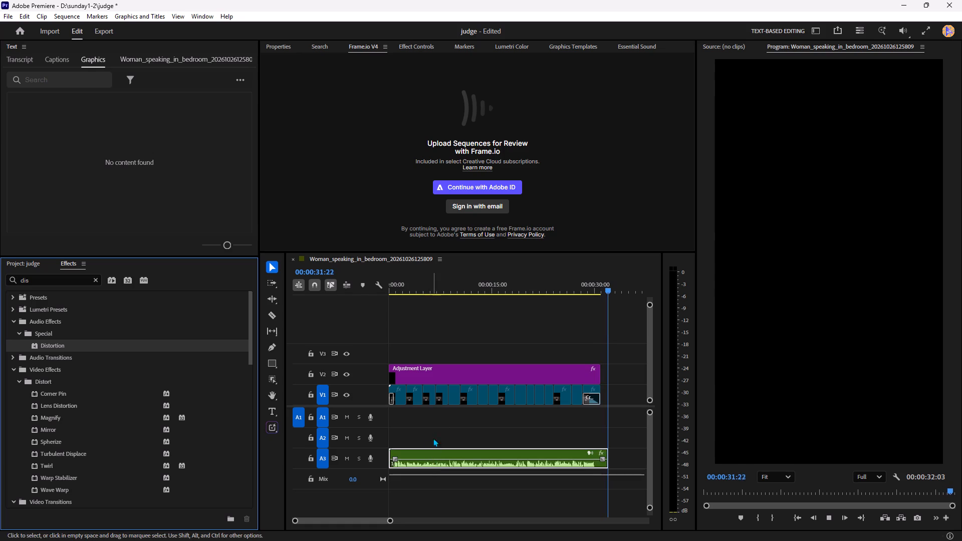
pyautogui.press('space')
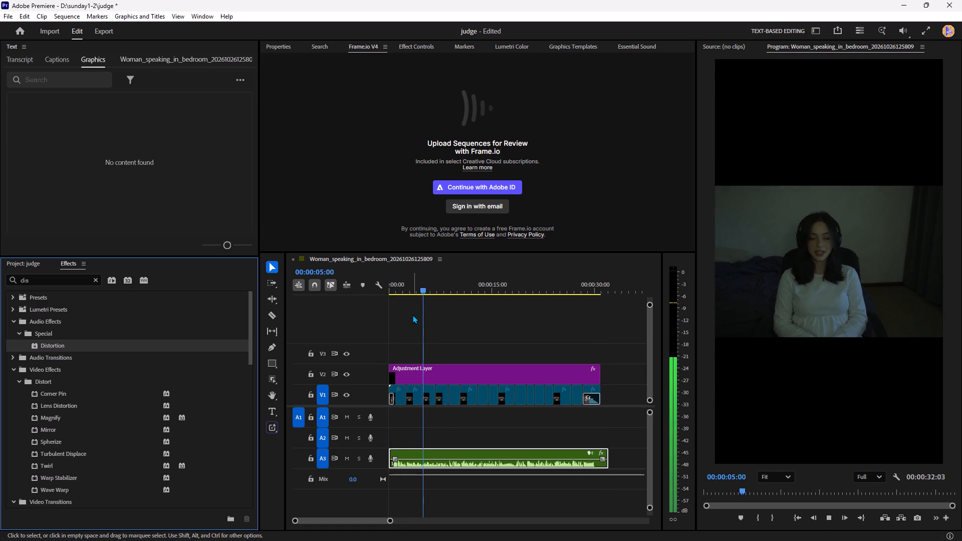
# Find the Parametric Equalizer audio effect and apply it to the Anvi clip on A3.
pyautogui.click(94, 279)
pyautogui.click(71, 284)
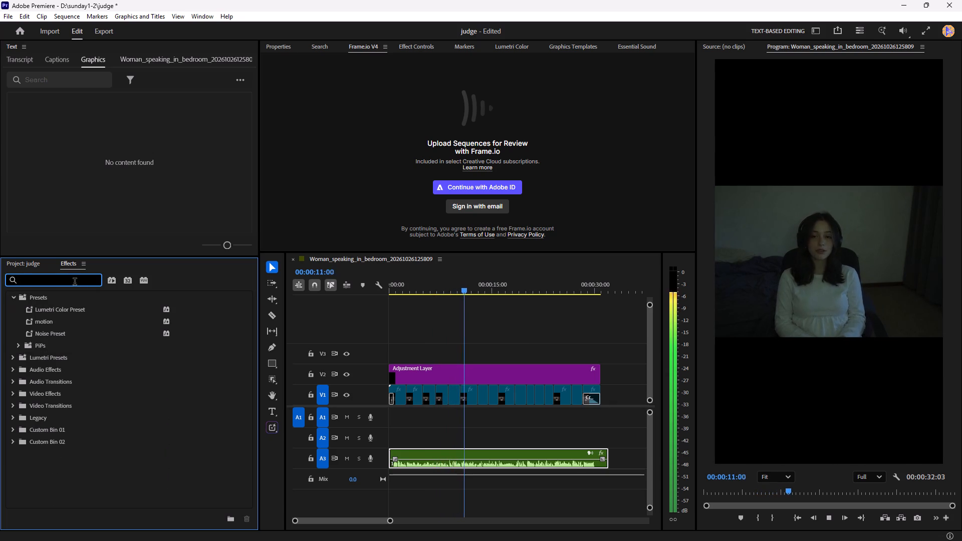
pyautogui.write('pa')
pyautogui.press('r')
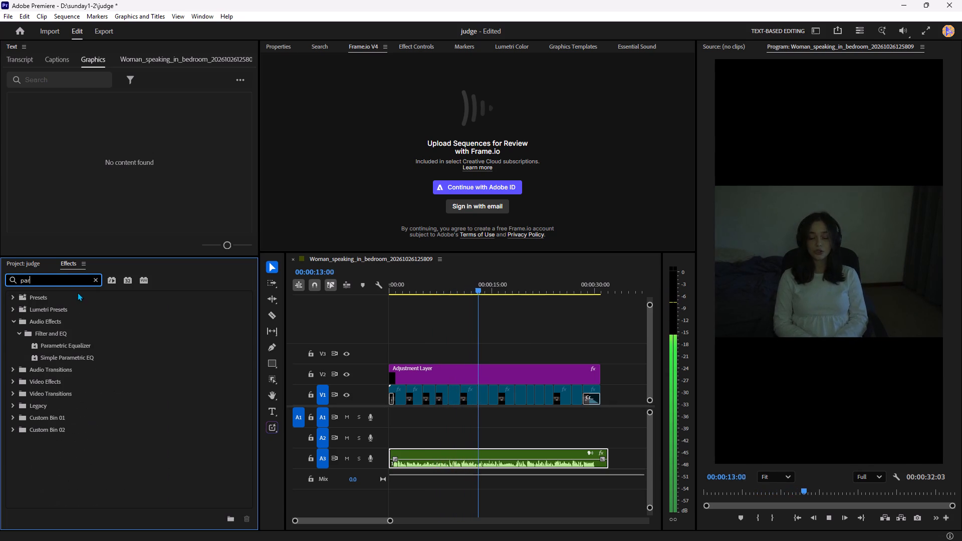
pyautogui.press('a')
pyautogui.moveTo(75, 345); pyautogui.dragTo(155, 368)
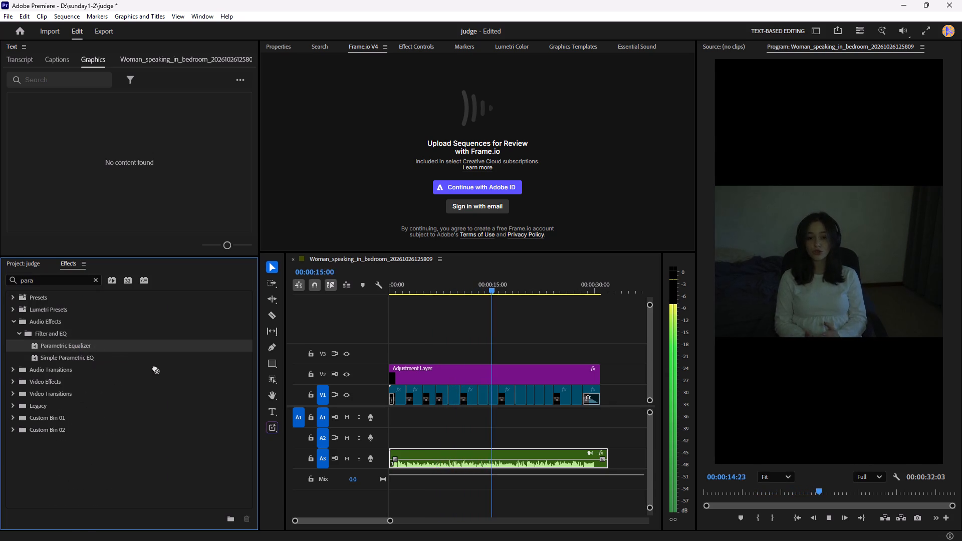
pyautogui.moveTo(155, 368); pyautogui.dragTo(425, 457)
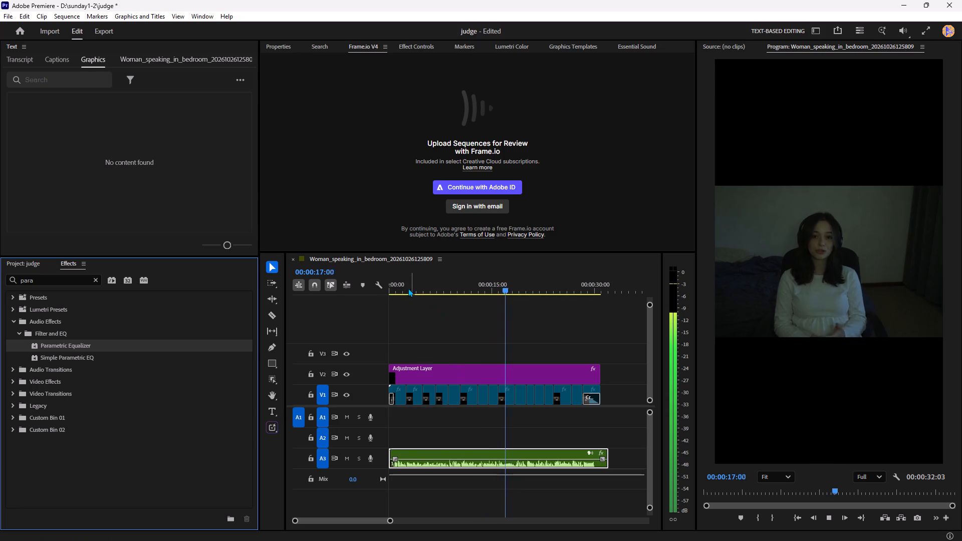
# Stop playback, open the Parametric Equalizer's custom setup from the clip's effect controls, and enable the HP band at 90 Hz.
pyautogui.click(282, 42)
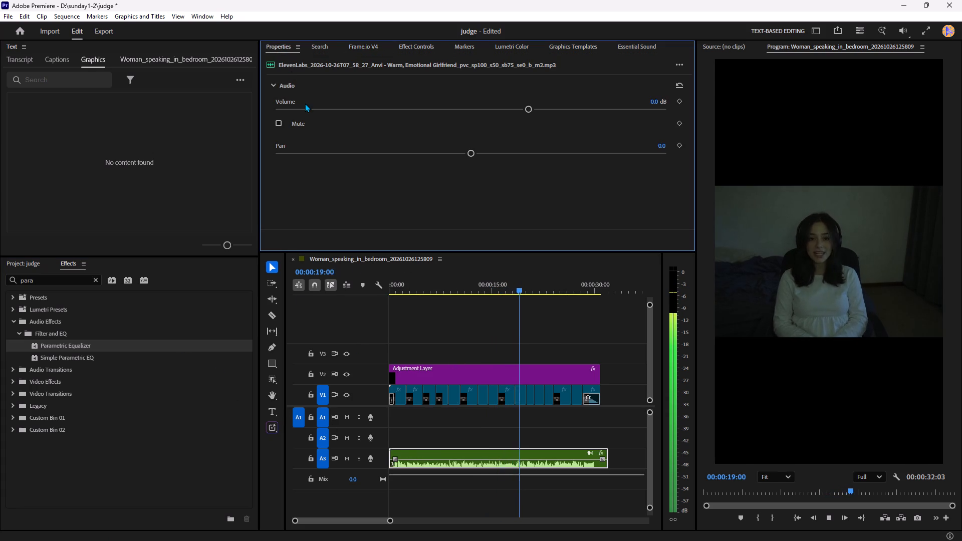
pyautogui.click(369, 41)
pyautogui.press('space')
pyautogui.click(410, 48)
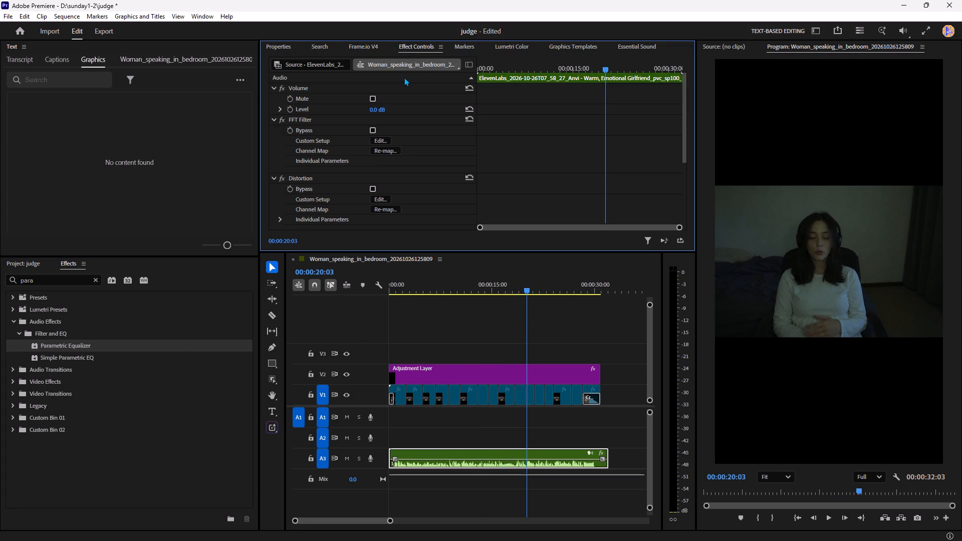
pyautogui.scroll(-10, 350, 172)
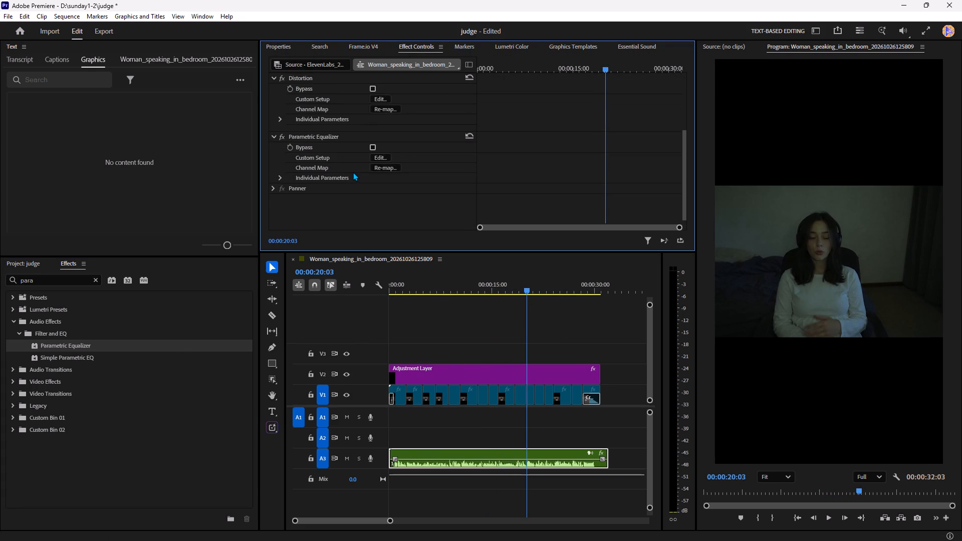
pyautogui.click(383, 160)
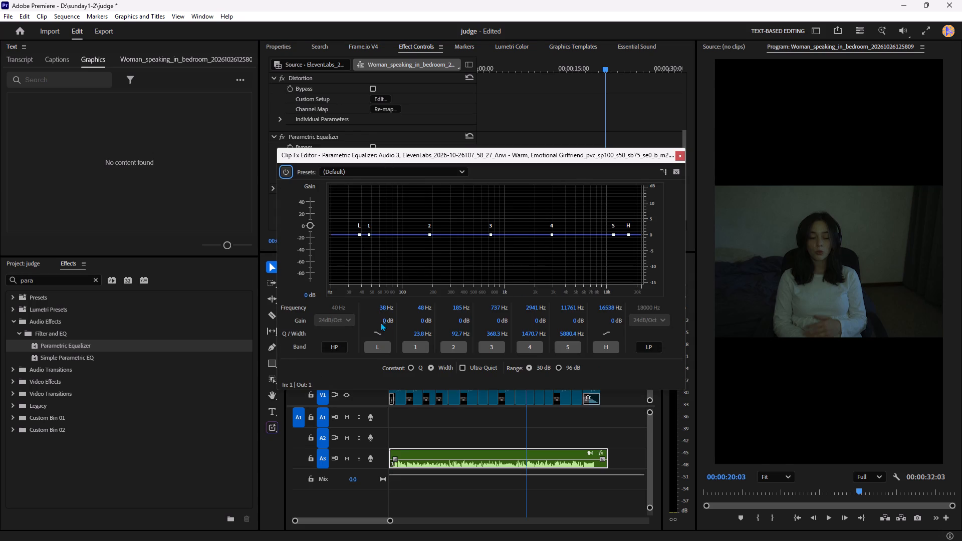
pyautogui.click(327, 347)
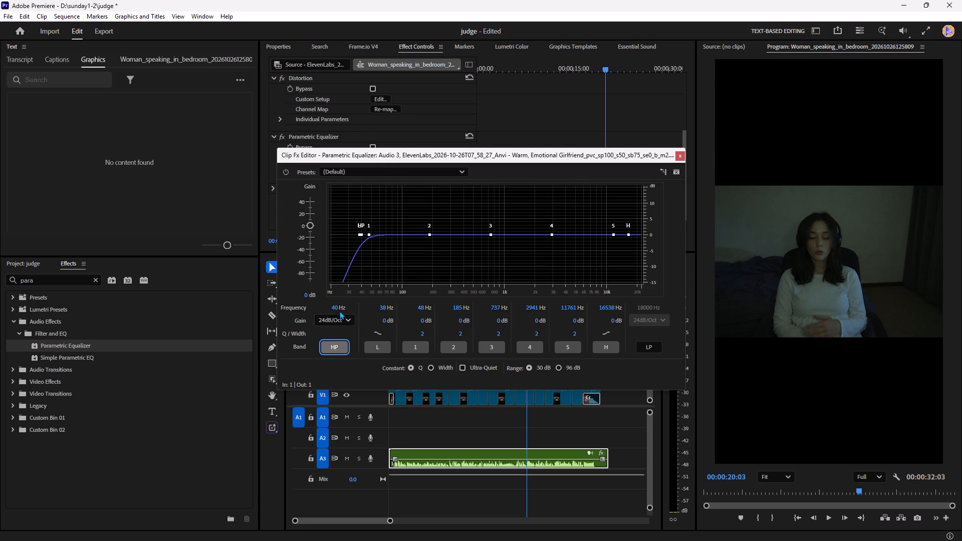
pyautogui.click(336, 308)
pyautogui.write('90')
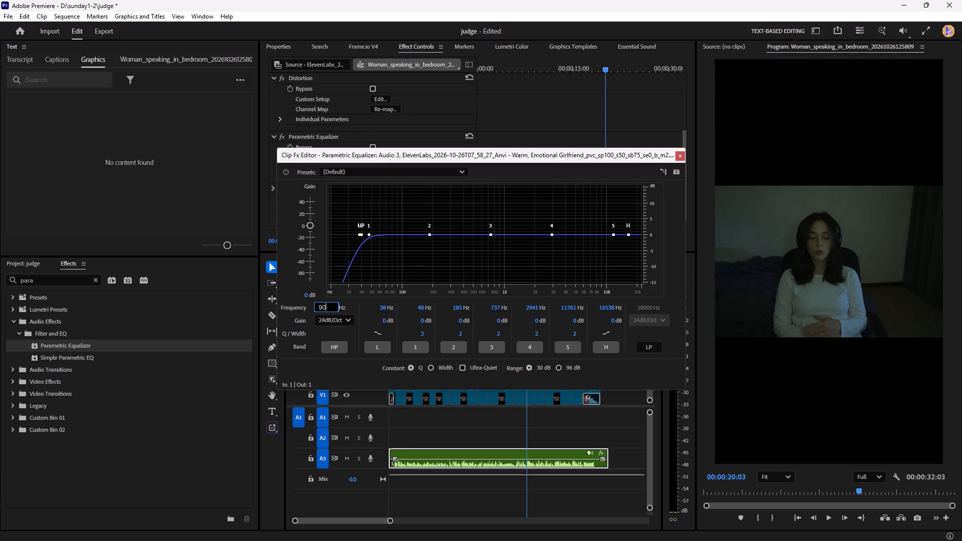
pyautogui.click(328, 331)
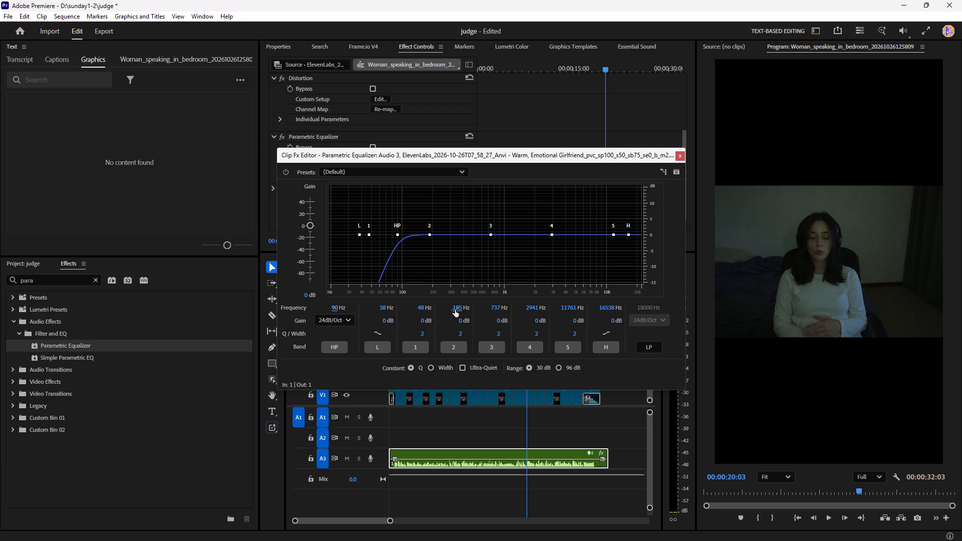
# Set band 2 of the Parametric Equalizer to 200 Hz with a gain of -2 dB and a Q of 1.
pyautogui.click(455, 310)
pyautogui.write('200')
pyautogui.click(452, 325)
pyautogui.click(462, 323)
pyautogui.click(461, 323)
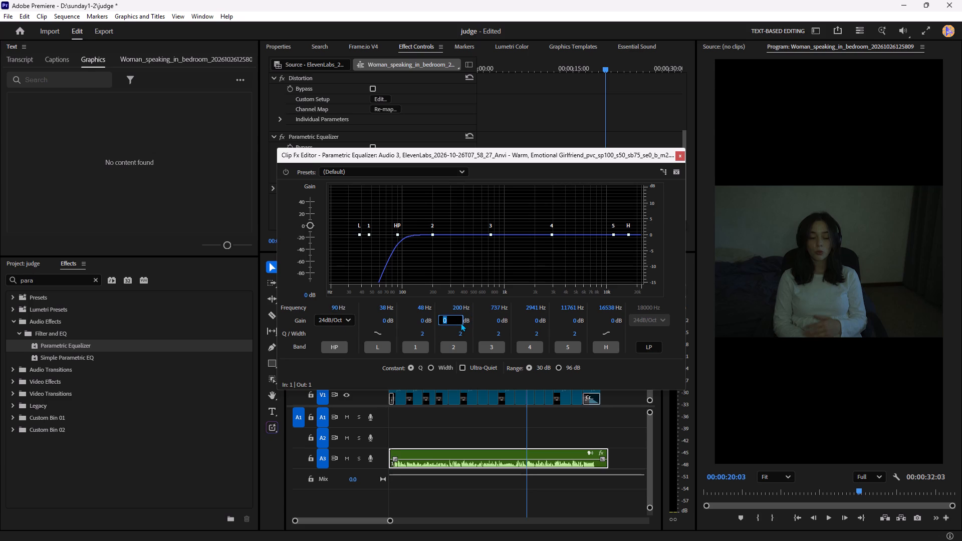
pyautogui.write('-2')
pyautogui.click(452, 332)
pyautogui.click(461, 332)
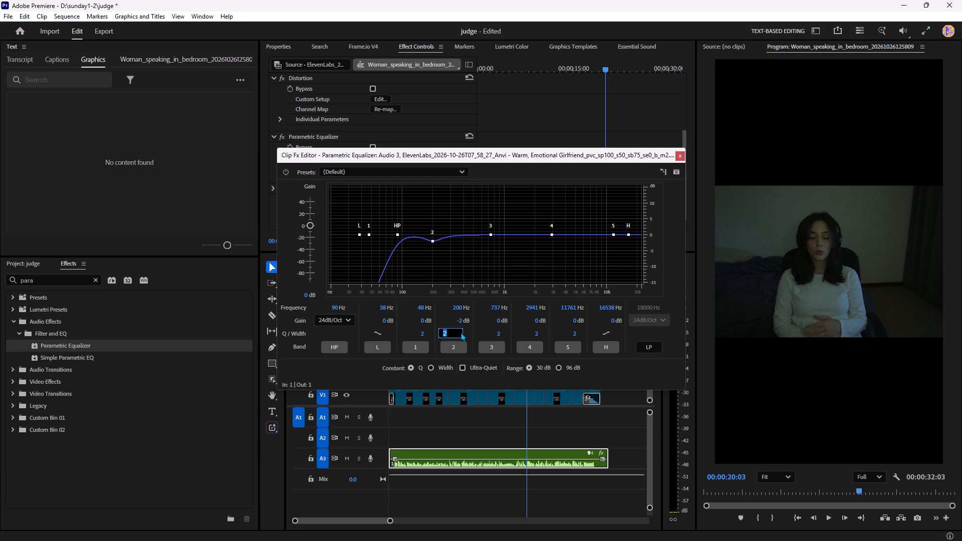
pyautogui.press('1')
pyautogui.click(448, 317)
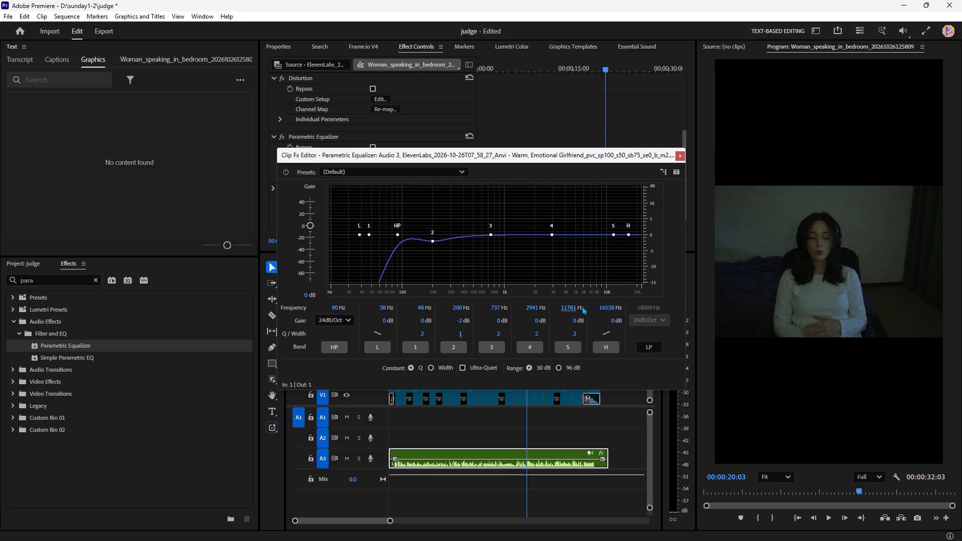
# Set the equalizer's H band frequency to 8000 Hz, play the sequence, close the effect editor and stop near the end.
pyautogui.click(613, 306)
pyautogui.write('8000')
pyautogui.click(606, 322)
pyautogui.press('space')
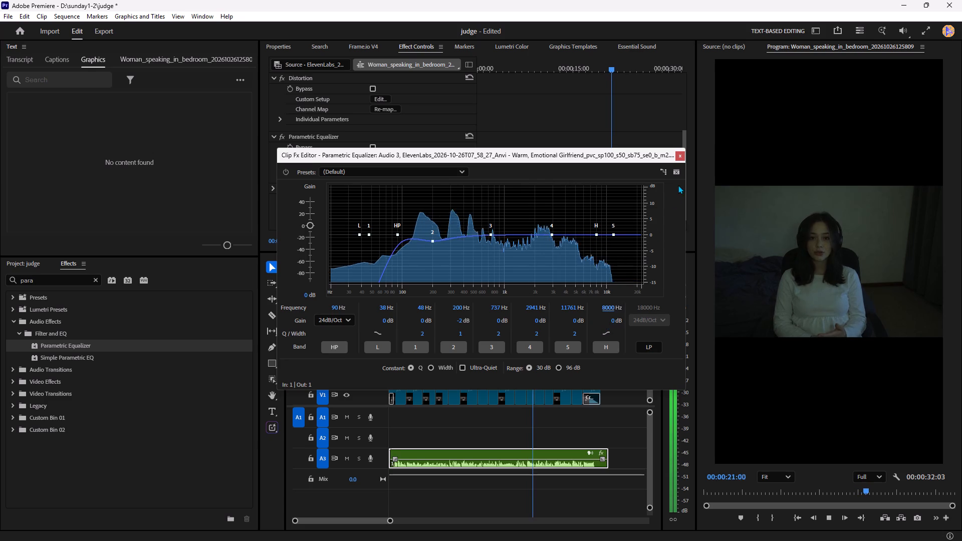
pyautogui.click(682, 157)
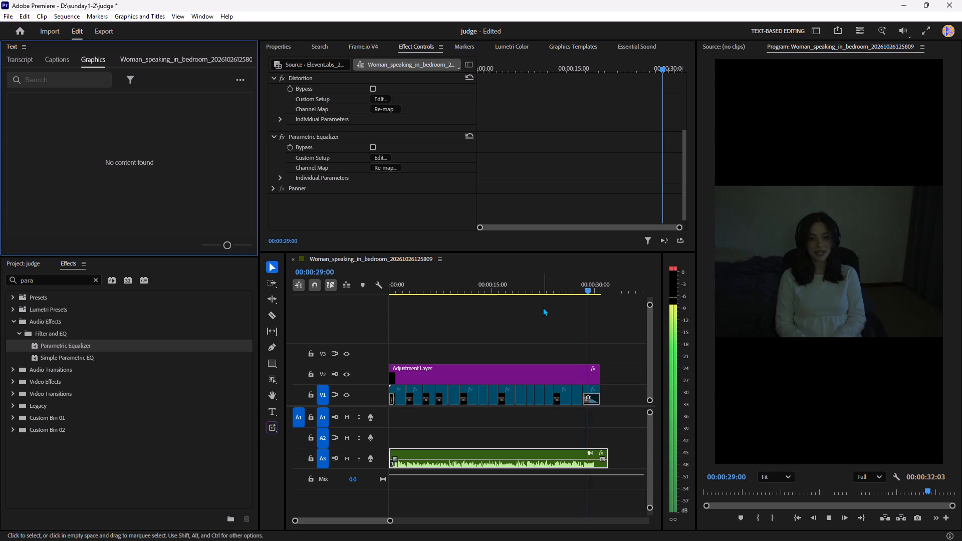
pyautogui.press('space')
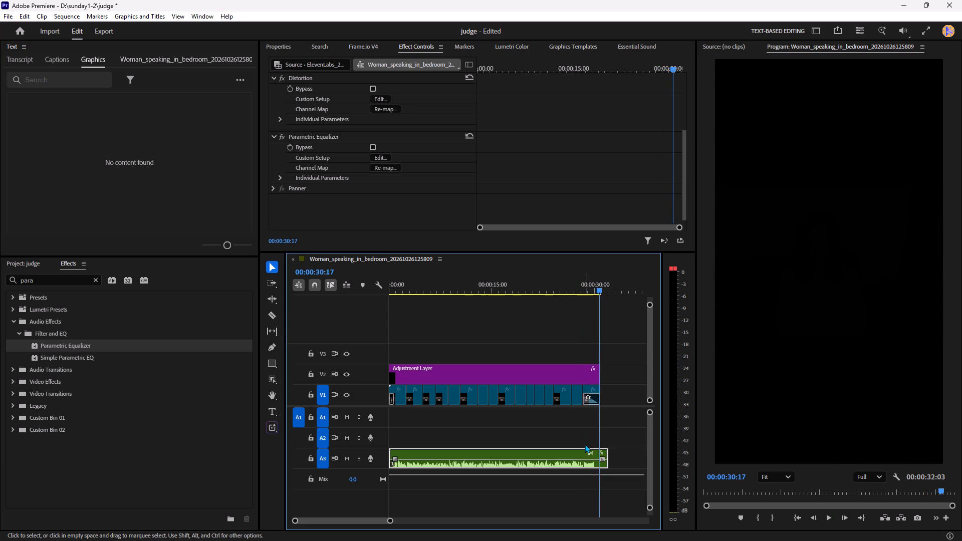
# Trim the end of the Anvi clip on A3 to about 00:00:31:16, play the result, and return the playhead to the start.
pyautogui.click(609, 454)
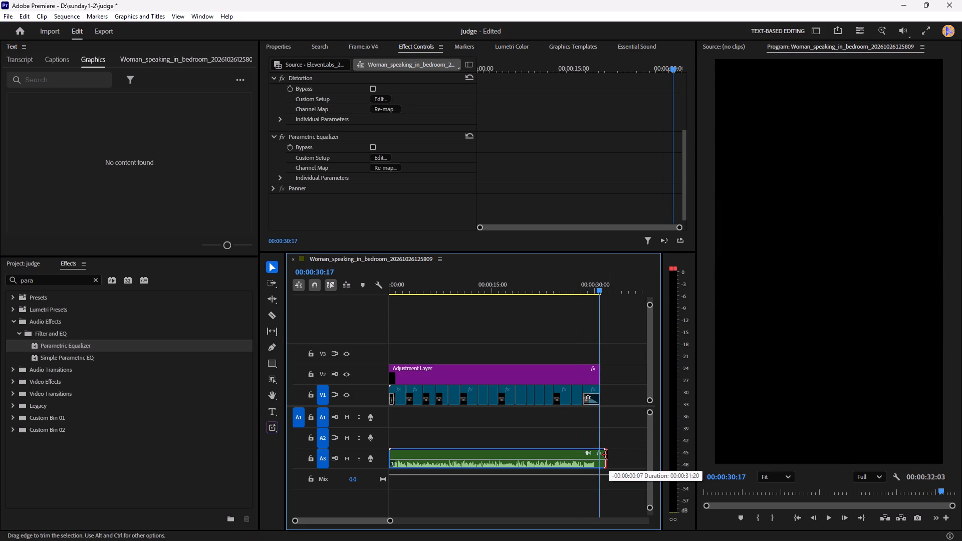
pyautogui.press('space')
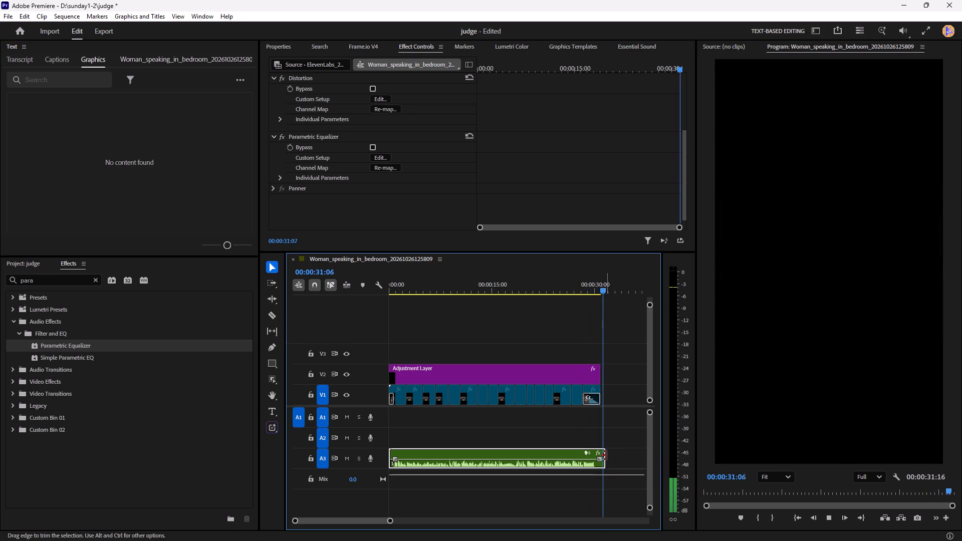
pyautogui.press('space')
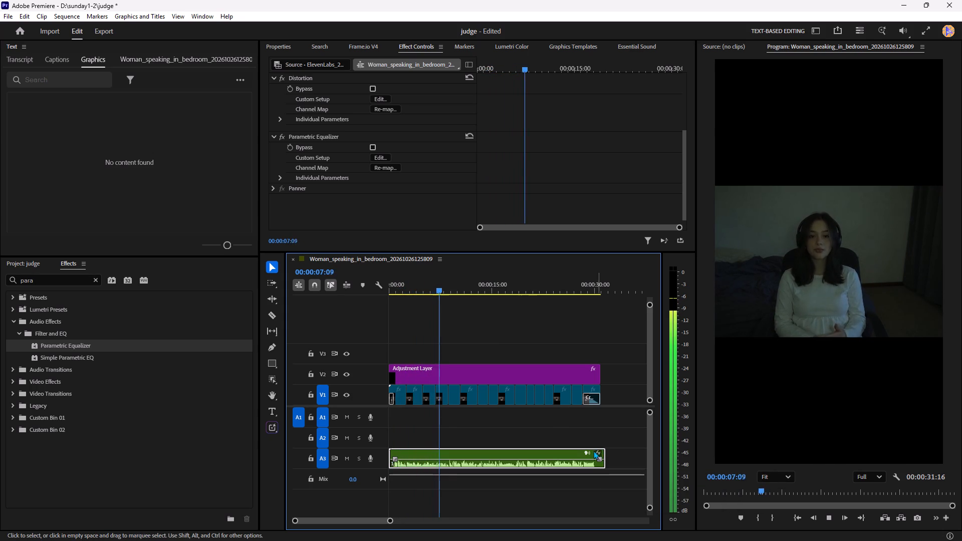
pyautogui.moveTo(399, 292); pyautogui.dragTo(301, 292)
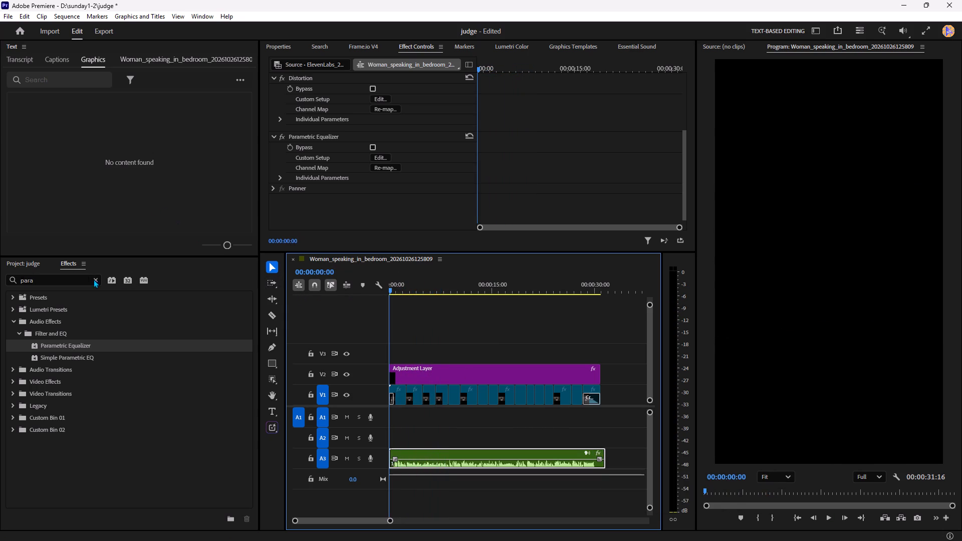
# Save the judge project.
pyautogui.click(30, 263)
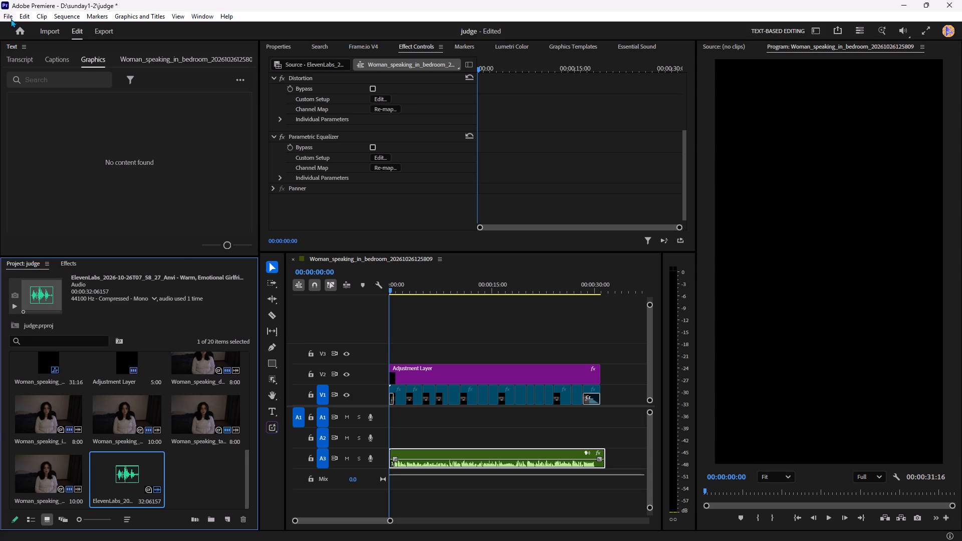
pyautogui.click(11, 19)
pyautogui.click(34, 158)
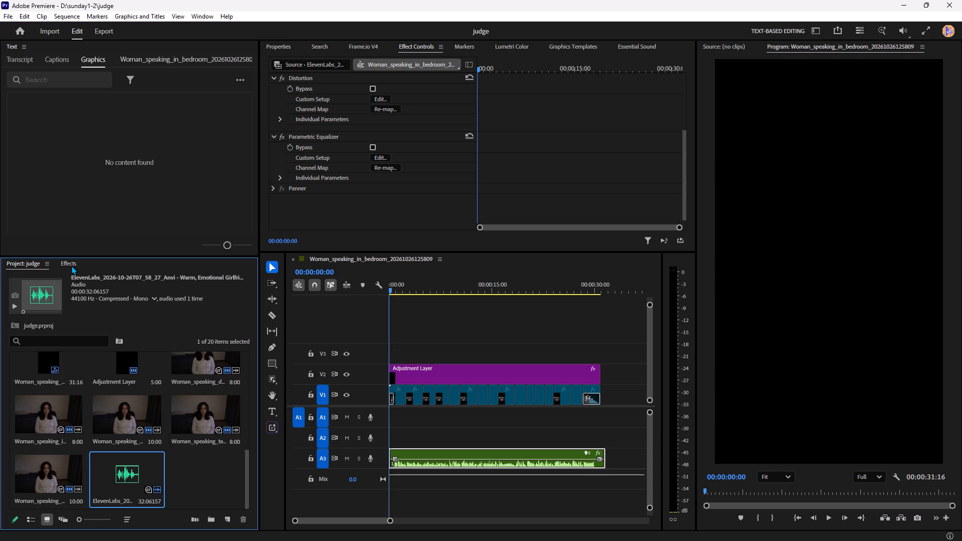
# Deselect the Anvi clip and play the opening second of the sequence.
pyautogui.press('space')
pyautogui.click(423, 337)
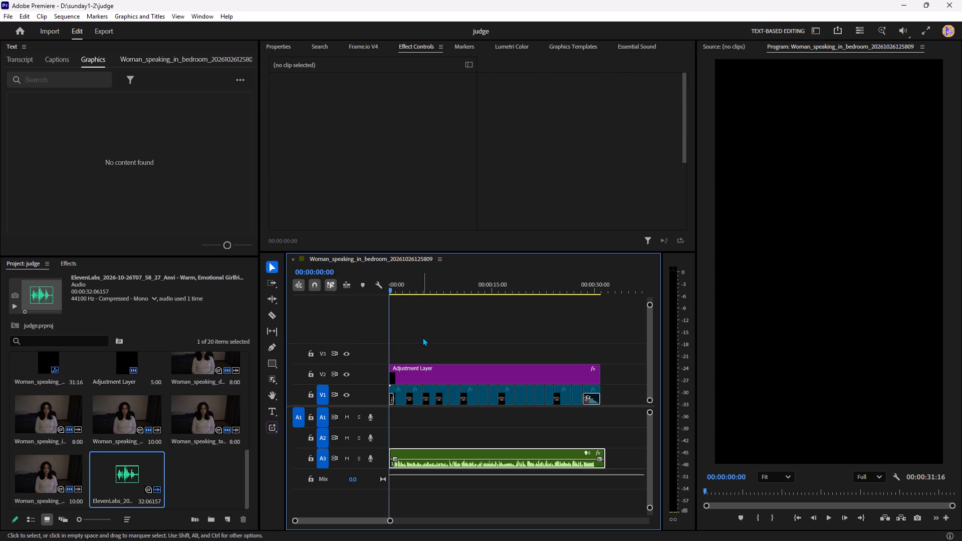
pyautogui.press('space')
pyautogui.press('space')
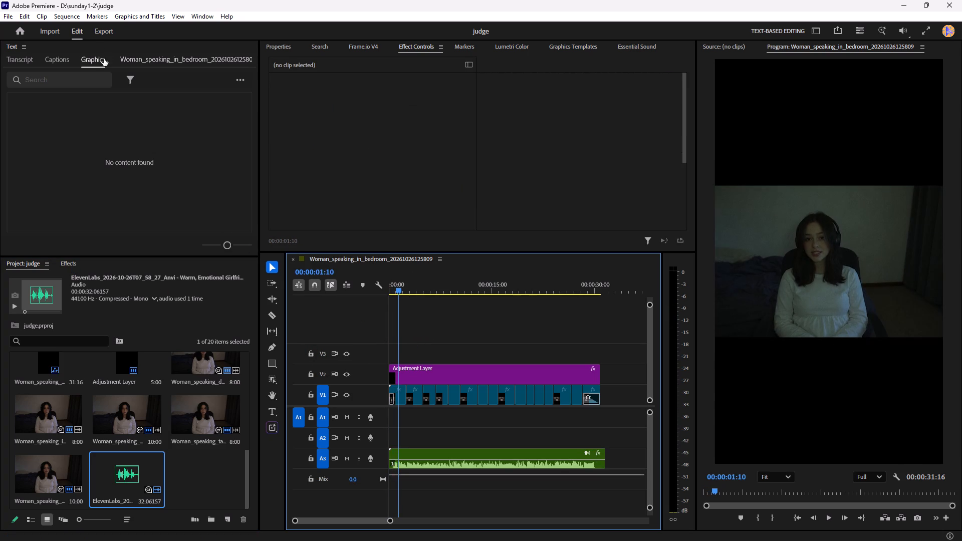
# Create single-line Subtitle captions from the transcript, with a maximum length of 20 characters and a minimum duration of 2 seconds.
pyautogui.click(243, 82)
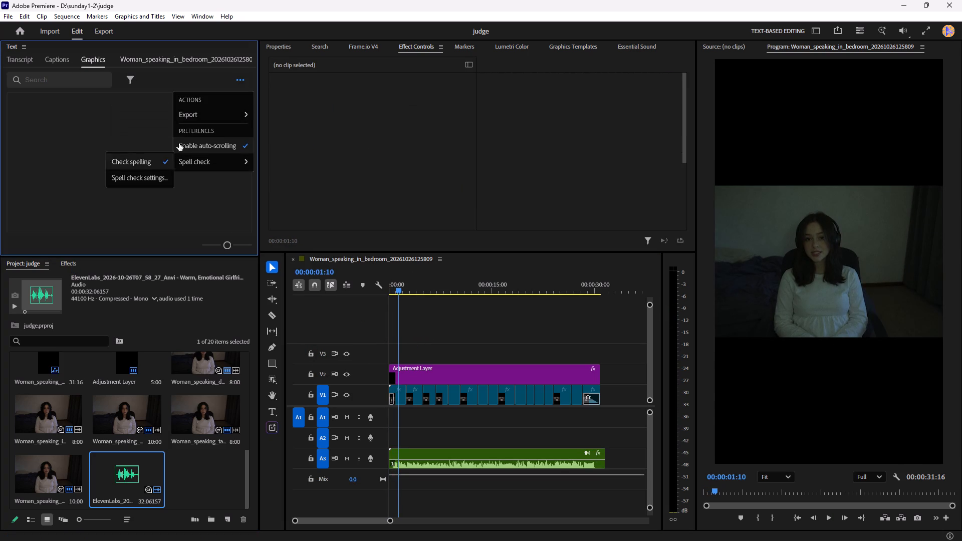
pyautogui.click(25, 59)
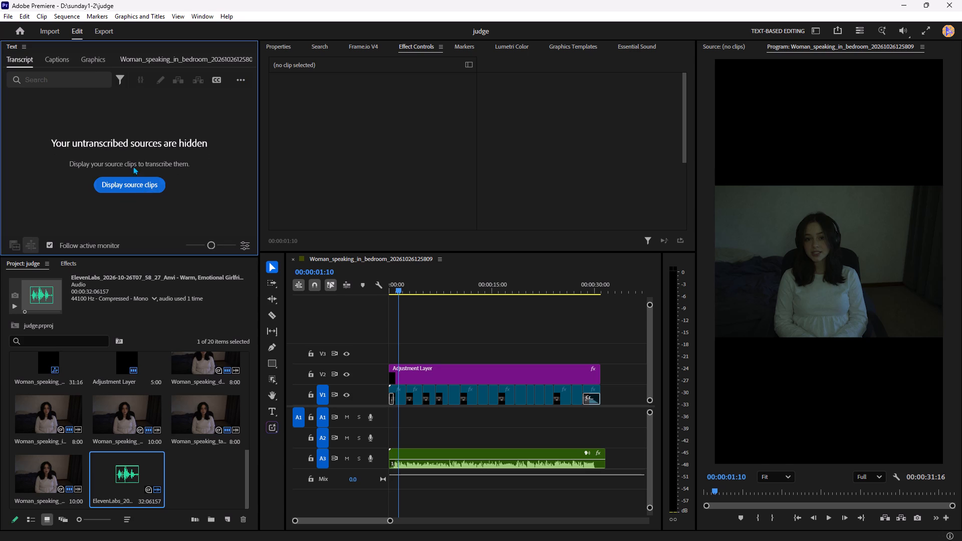
pyautogui.click(63, 64)
pyautogui.click(128, 160)
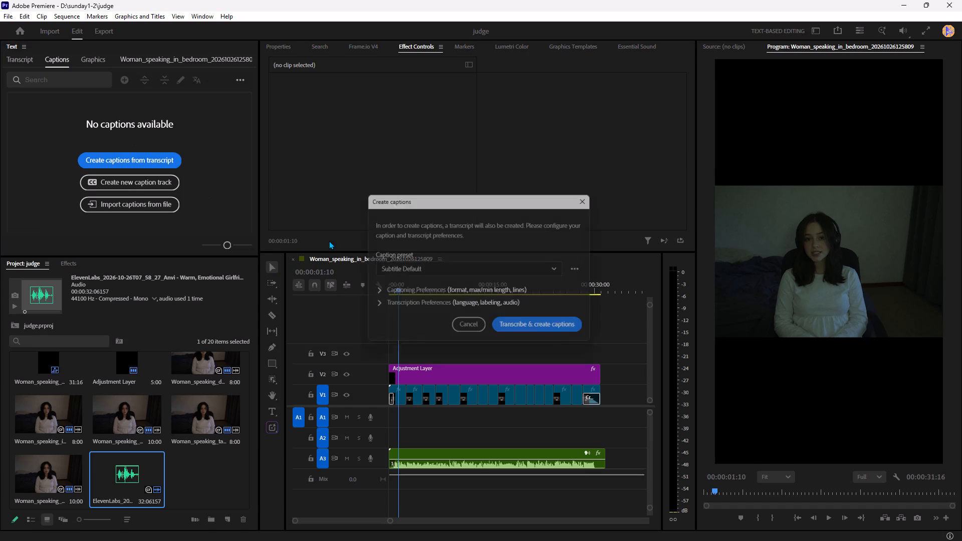
pyautogui.moveTo(416, 199); pyautogui.dragTo(419, 107)
pyautogui.click(408, 206)
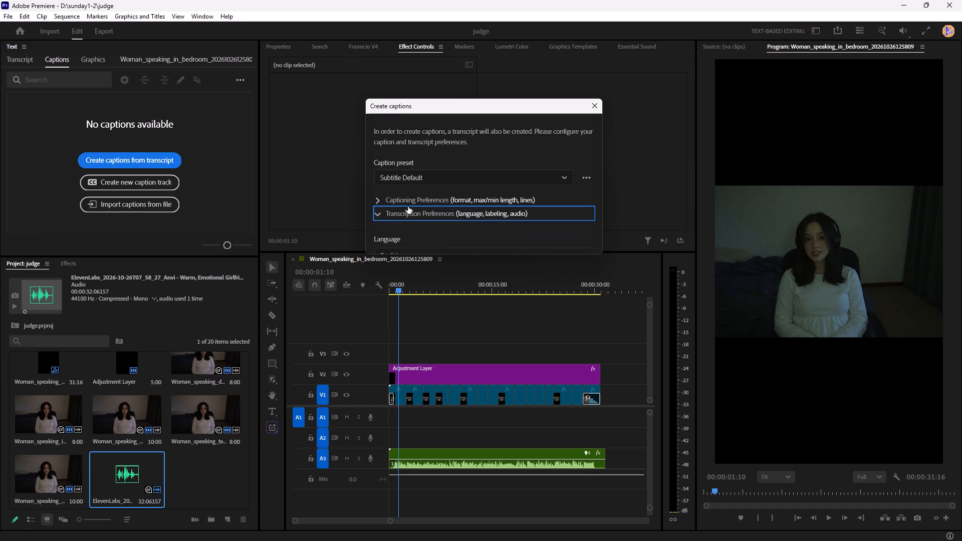
pyautogui.click(409, 200)
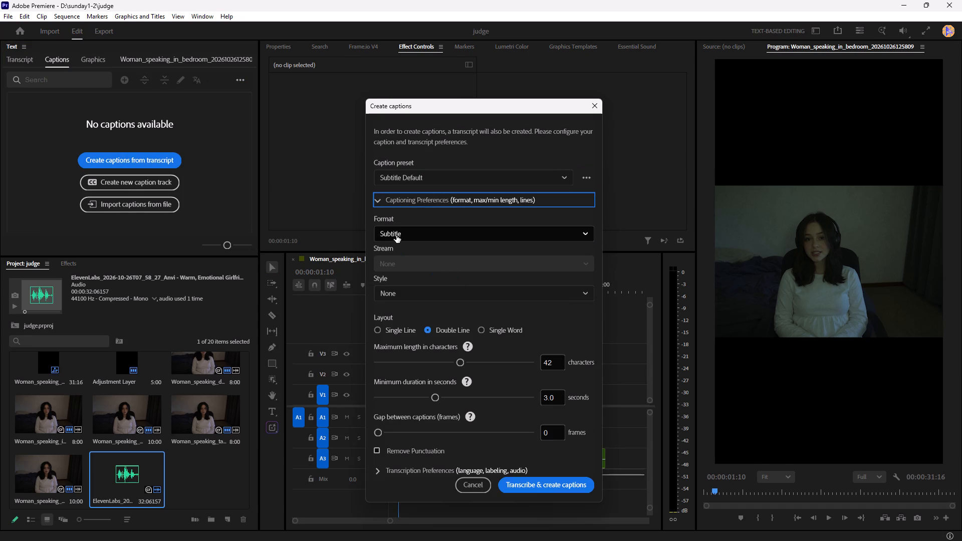
pyautogui.moveTo(556, 362); pyautogui.dragTo(486, 351)
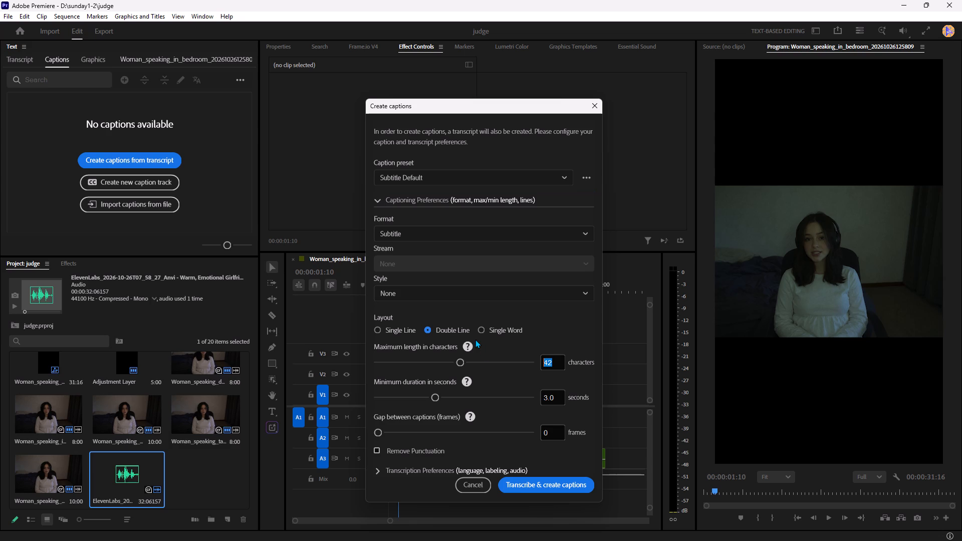
pyautogui.write('20')
pyautogui.click(397, 330)
pyautogui.moveTo(558, 397); pyautogui.dragTo(513, 397)
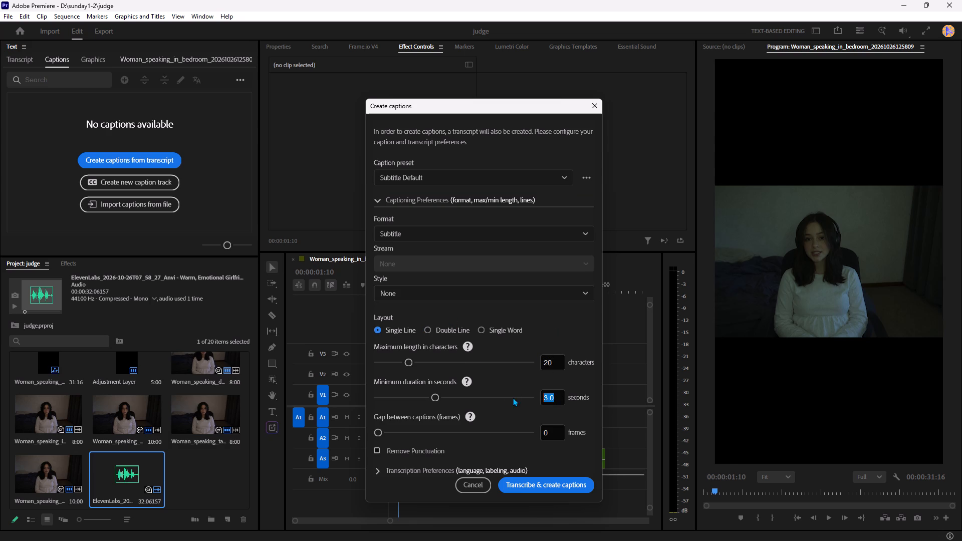
pyautogui.moveTo(513, 397); pyautogui.dragTo(515, 397)
pyautogui.press('2')
pyautogui.click(572, 319)
pyautogui.click(557, 490)
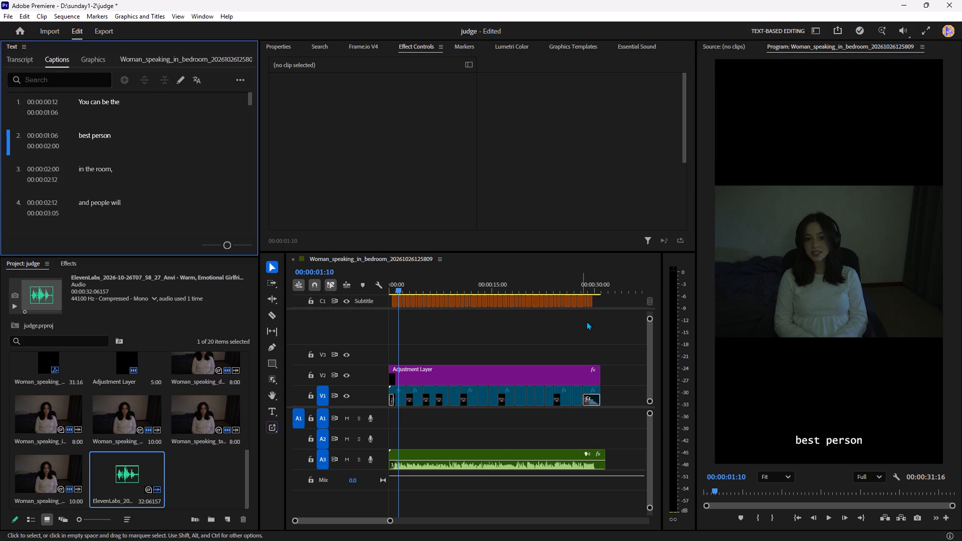
# Select all captions on the Subtitle track and set their alignment zone to the centre of the frame.
pyautogui.moveTo(602, 325); pyautogui.dragTo(302, 264)
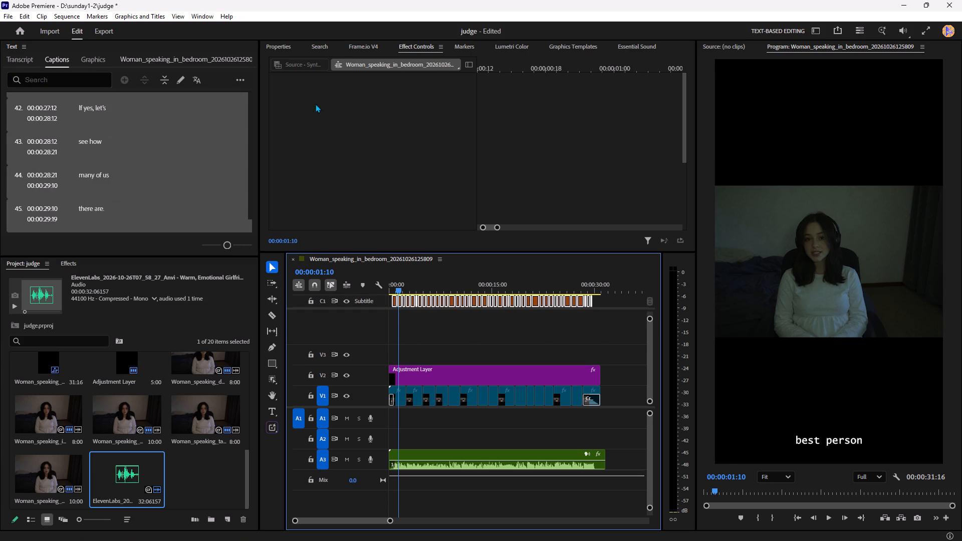
pyautogui.click(271, 45)
pyautogui.scroll(-2, 378, 238)
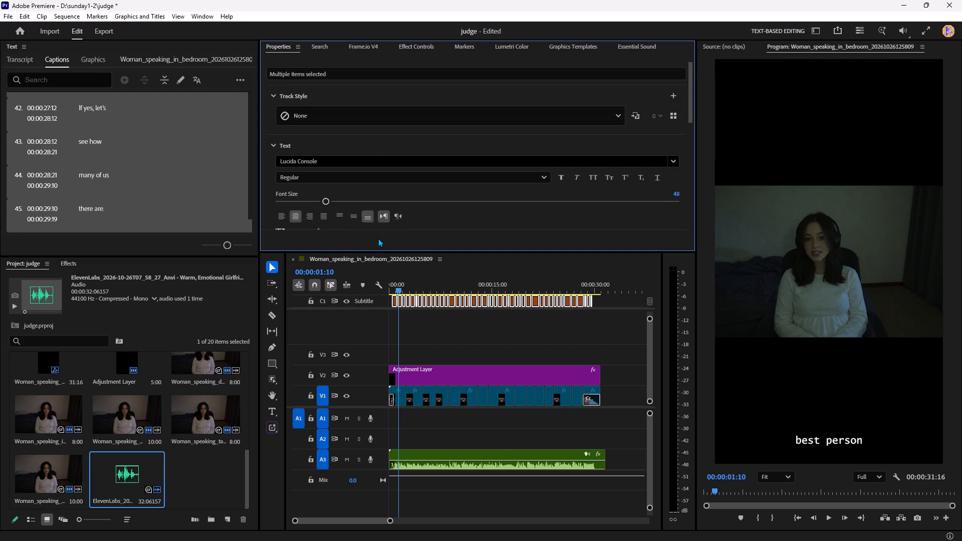
pyautogui.scroll(-7, 378, 238)
pyautogui.click(301, 194)
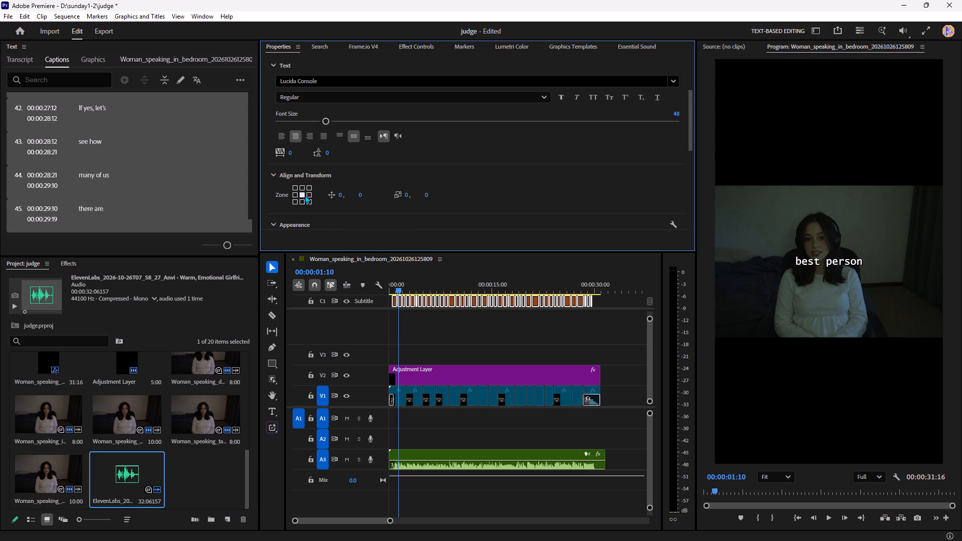
# Offset the selected captions to a position of -29, 67 and play a few seconds to check the placement.
pyautogui.click(341, 194)
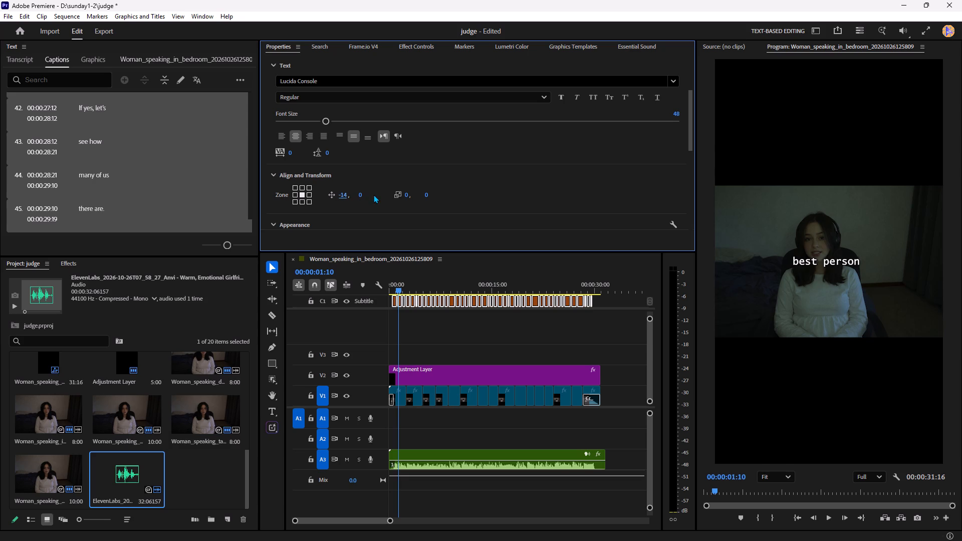
pyautogui.moveTo(362, 194); pyautogui.dragTo(390, 194)
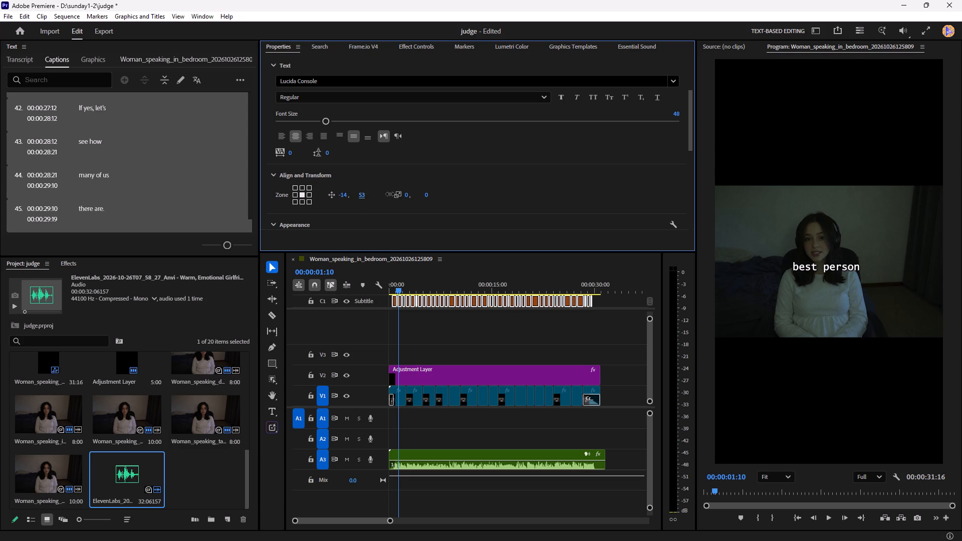
pyautogui.moveTo(390, 194); pyautogui.dragTo(397, 194)
pyautogui.moveTo(344, 194); pyautogui.dragTo(340, 195)
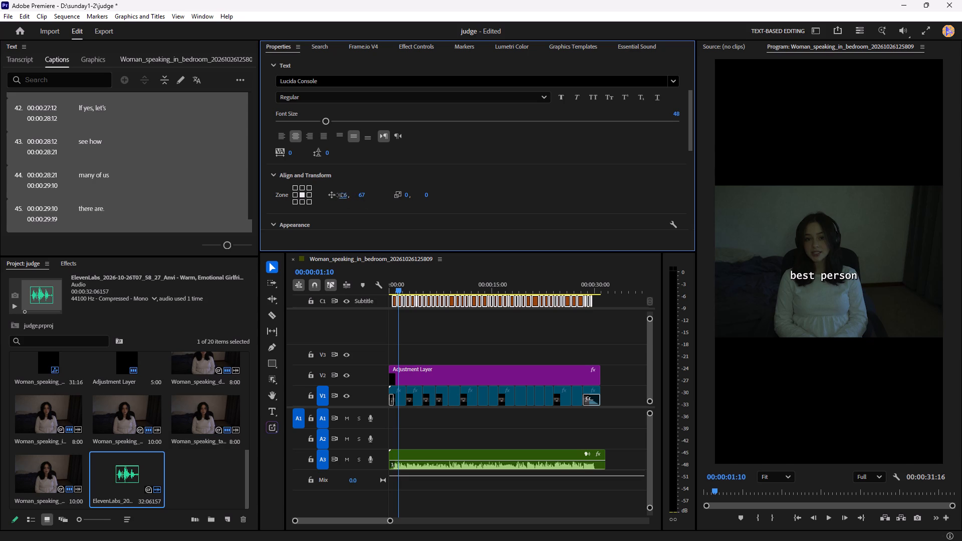
pyautogui.moveTo(340, 195); pyautogui.dragTo(339, 195)
pyautogui.press('space')
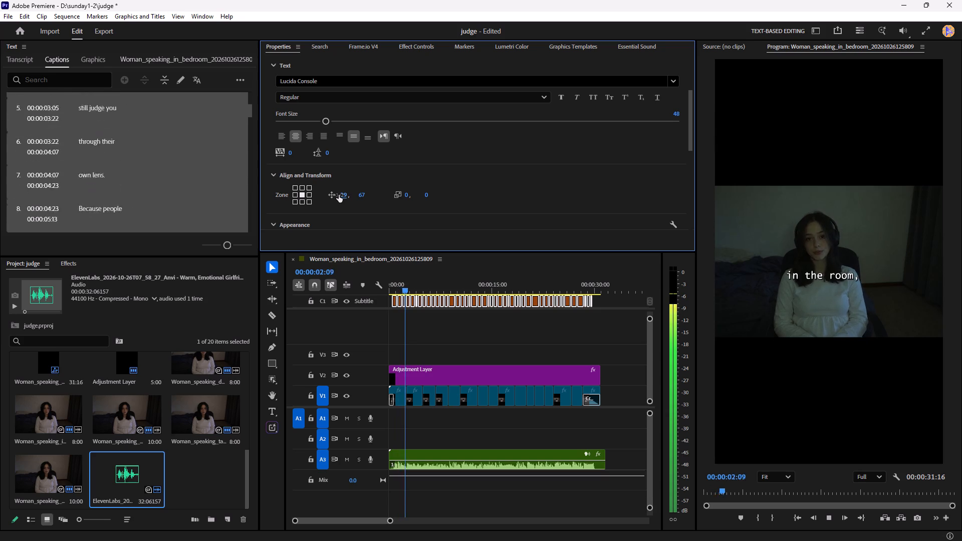
pyautogui.press('space')
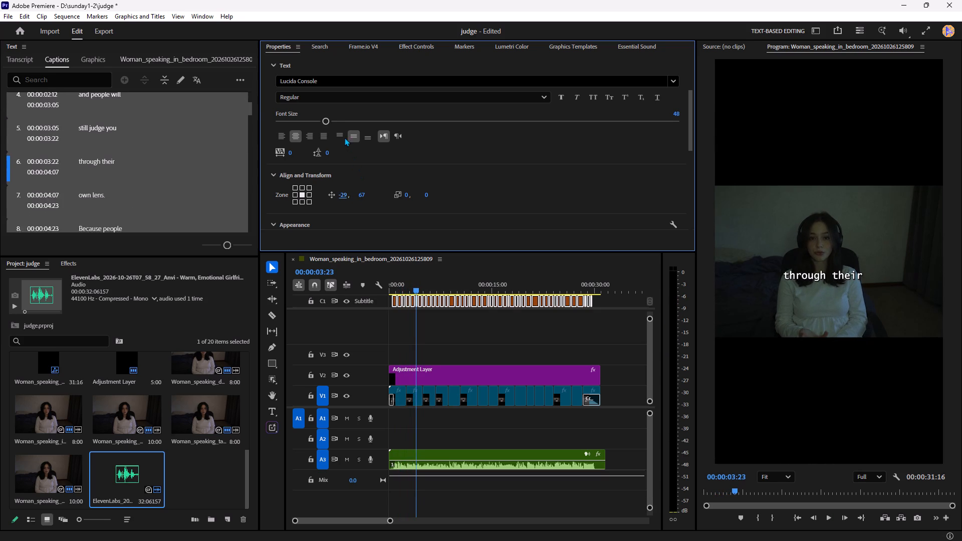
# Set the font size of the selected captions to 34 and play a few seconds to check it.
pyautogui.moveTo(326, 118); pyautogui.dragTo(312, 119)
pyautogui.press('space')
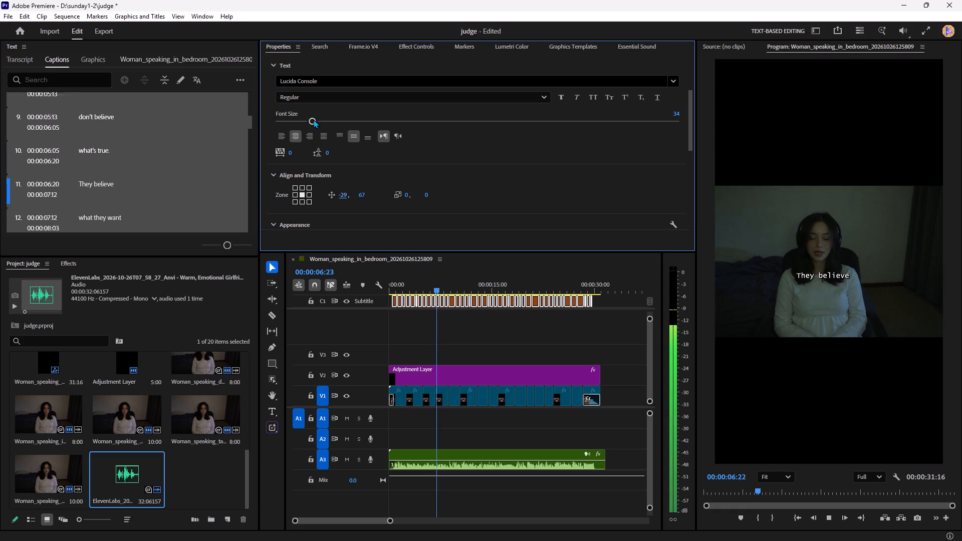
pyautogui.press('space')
# Change the font of the selected captions to Articulat CF and play about a second to check it.
pyautogui.click(347, 86)
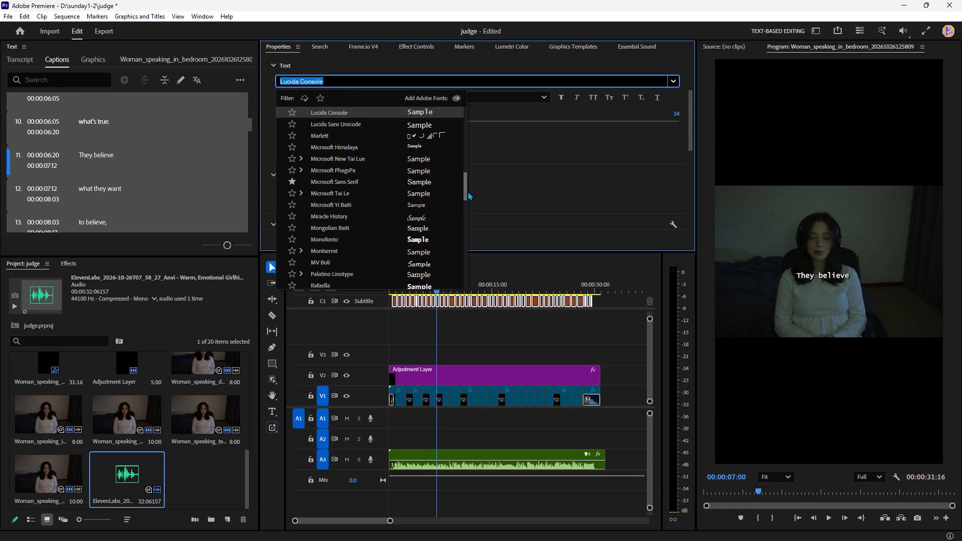
pyautogui.moveTo(466, 190); pyautogui.dragTo(466, 103)
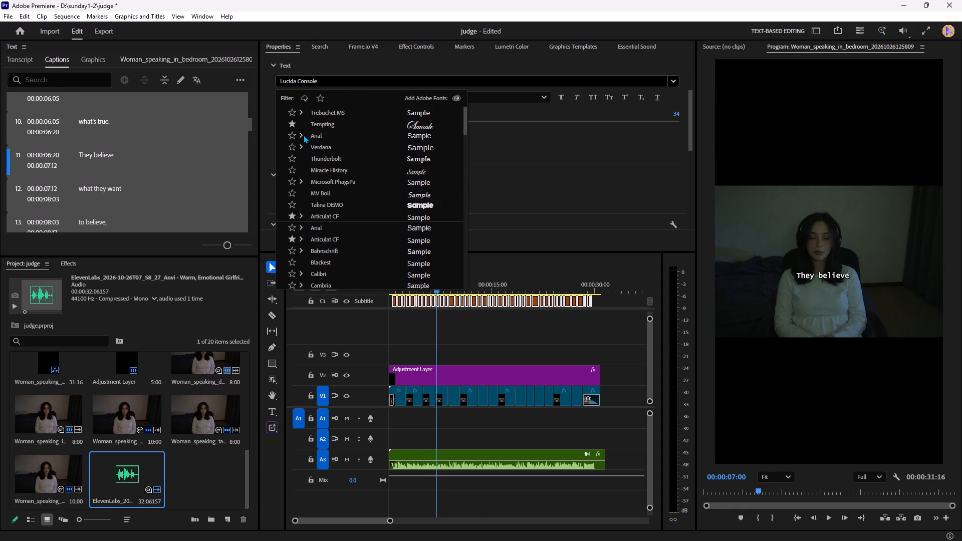
pyautogui.click(301, 112)
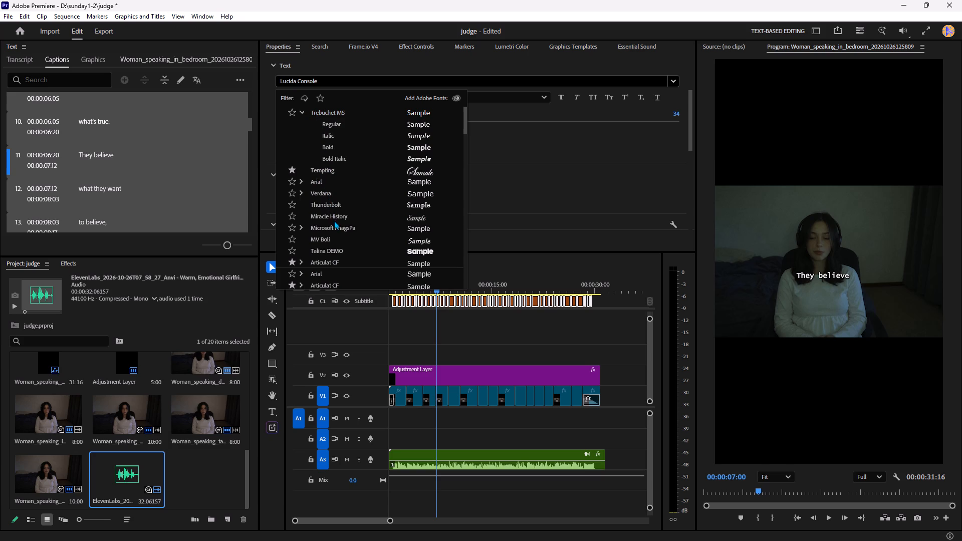
pyautogui.click(331, 263)
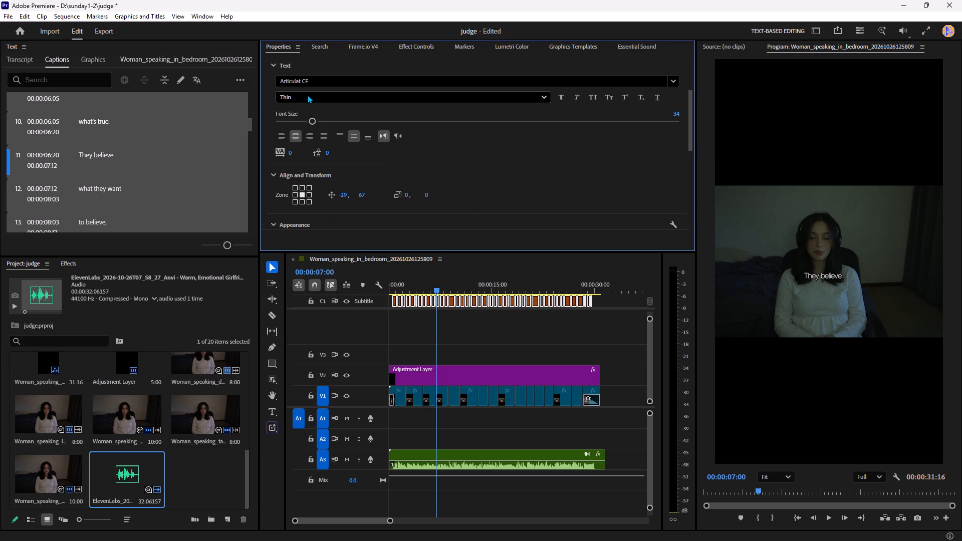
pyautogui.press('space')
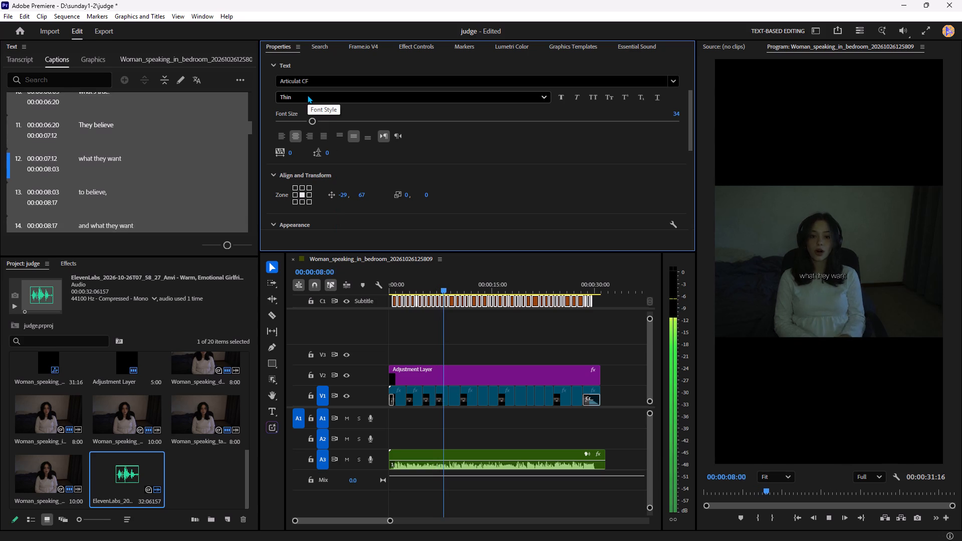
pyautogui.press('space')
# Turn off the shadow on the selected captions and play the sequence, partly in full screen, to review them.
pyautogui.scroll(-12, 372, 195)
pyautogui.scroll(-1, 317, 183)
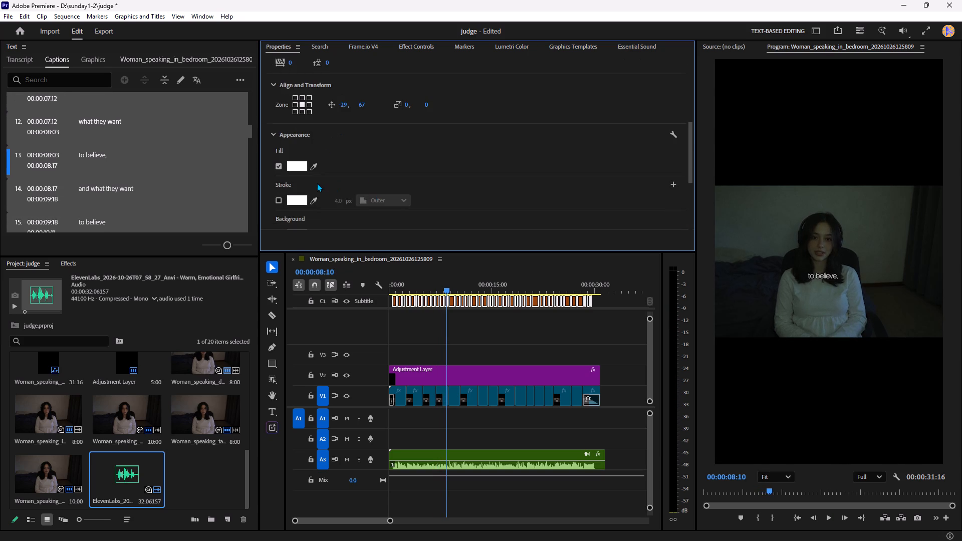
pyautogui.scroll(-5, 317, 183)
pyautogui.click(278, 177)
pyautogui.scroll(5, 372, 169)
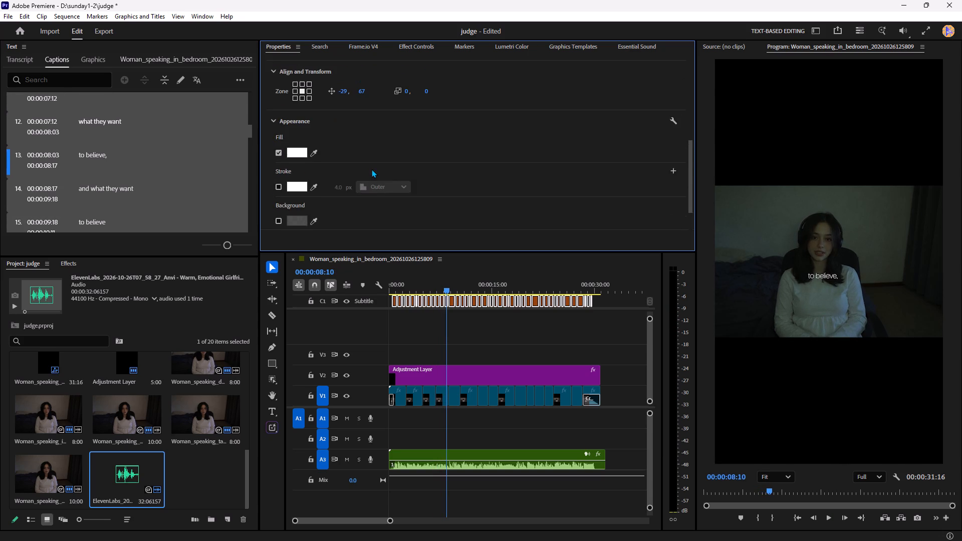
pyautogui.scroll(6, 372, 169)
pyautogui.press('space')
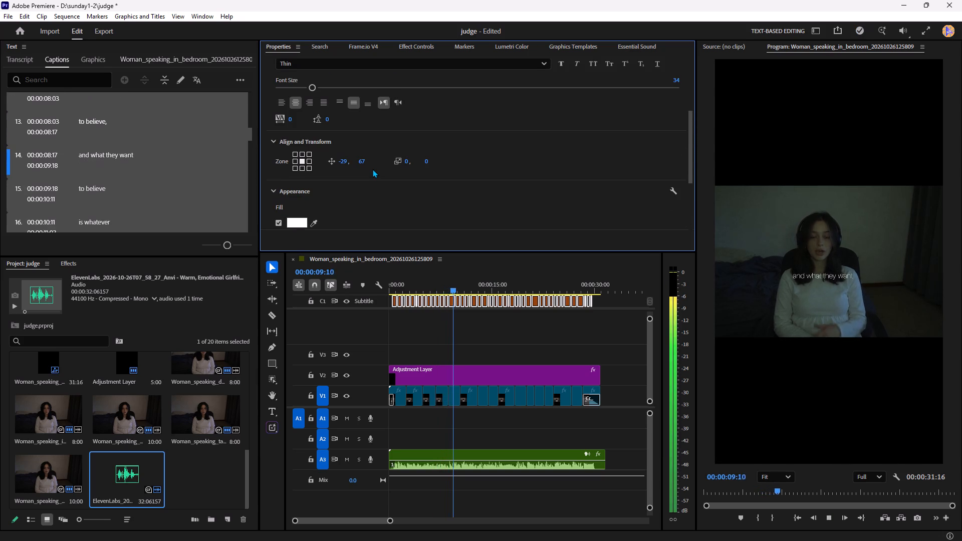
pyautogui.scroll(2, 432, 152)
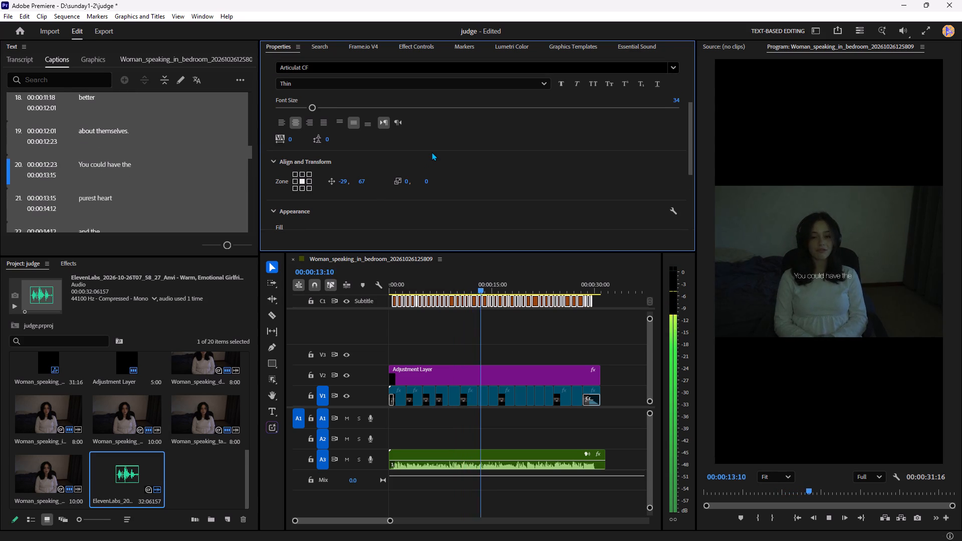
pyautogui.click(926, 35)
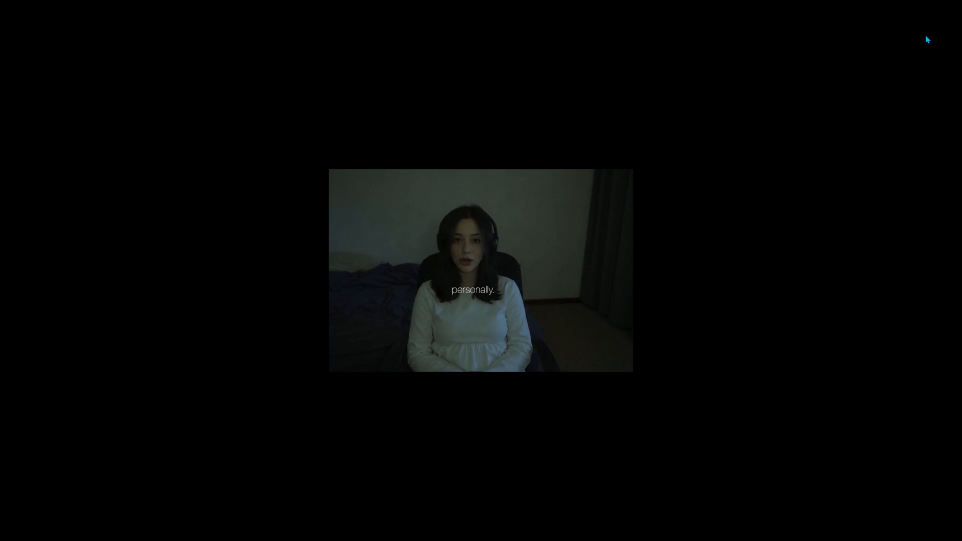
pyautogui.press('Escape')
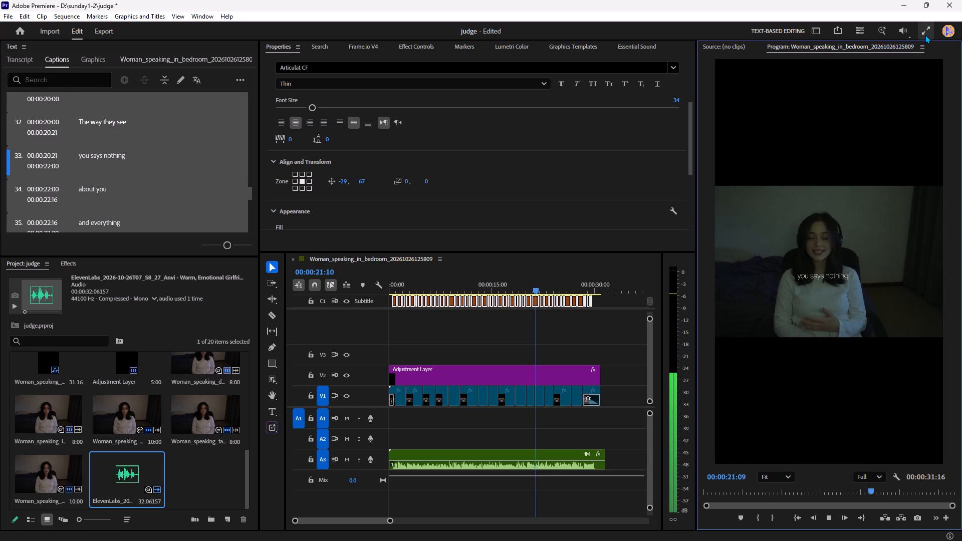
pyautogui.press('space')
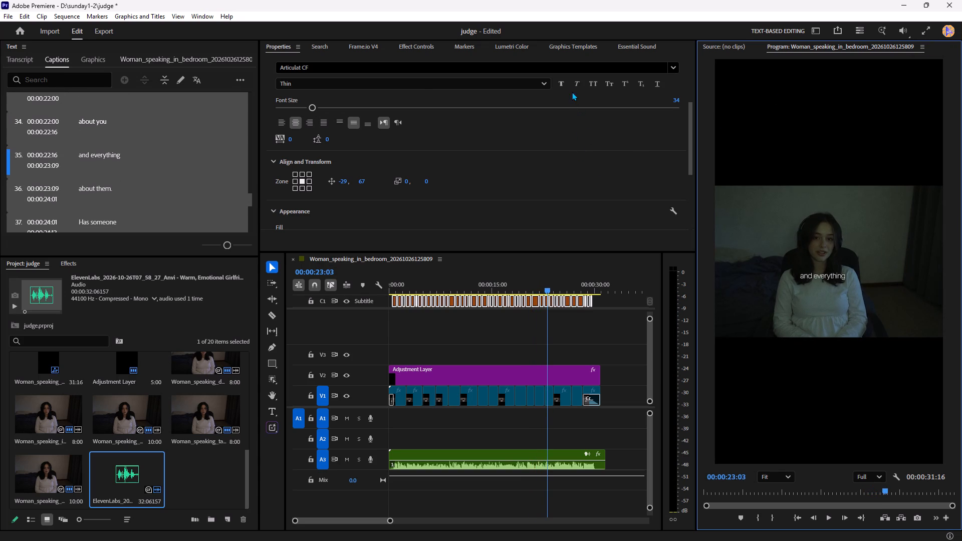
# Try the Extra Light style on the captions, settle on Extra Light Oblique, and play the sequence's ending and opening to check.
pyautogui.click(411, 86)
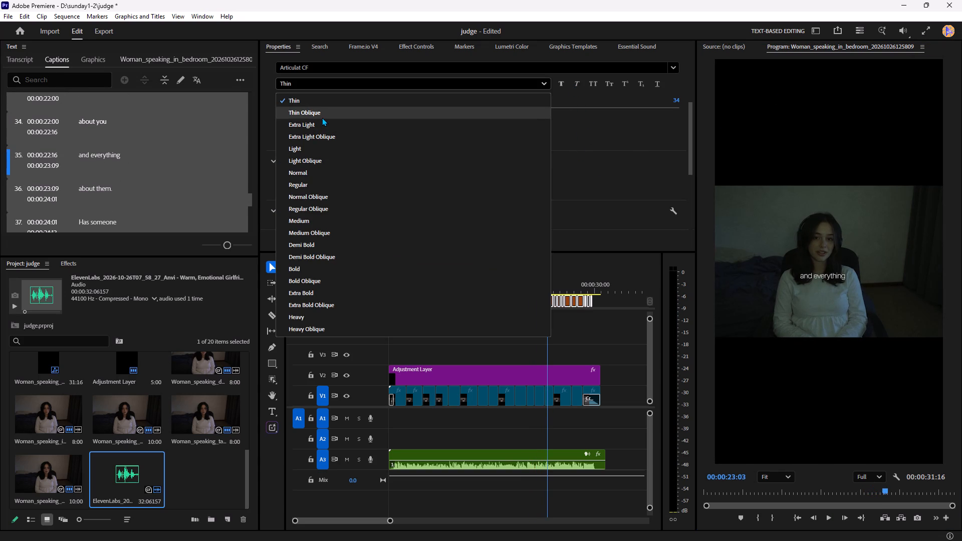
pyautogui.click(322, 124)
pyautogui.press('space')
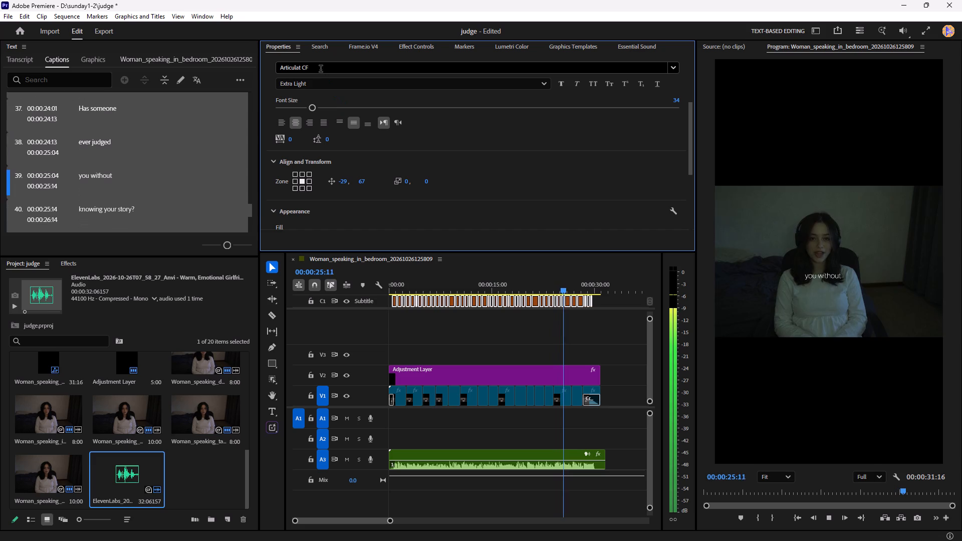
pyautogui.click(323, 85)
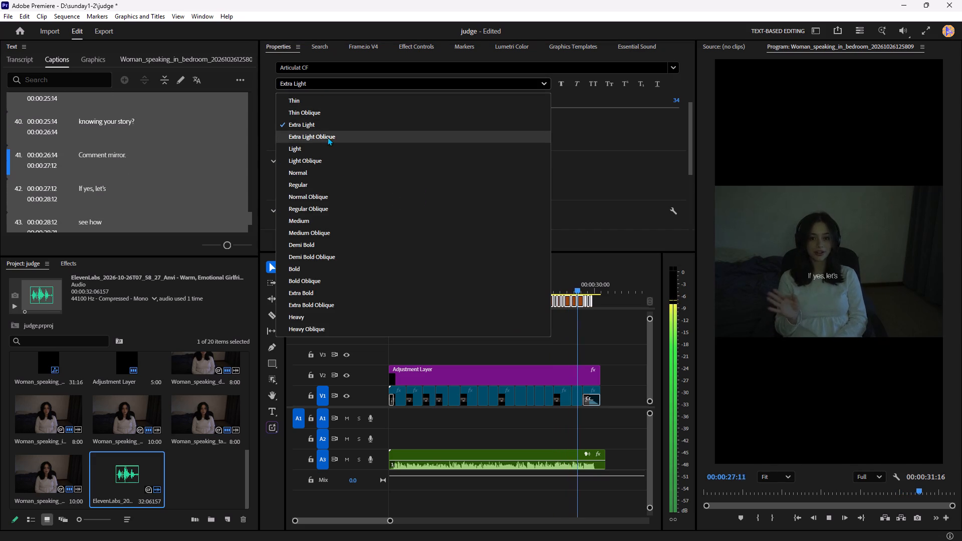
pyautogui.click(327, 140)
pyautogui.press('space')
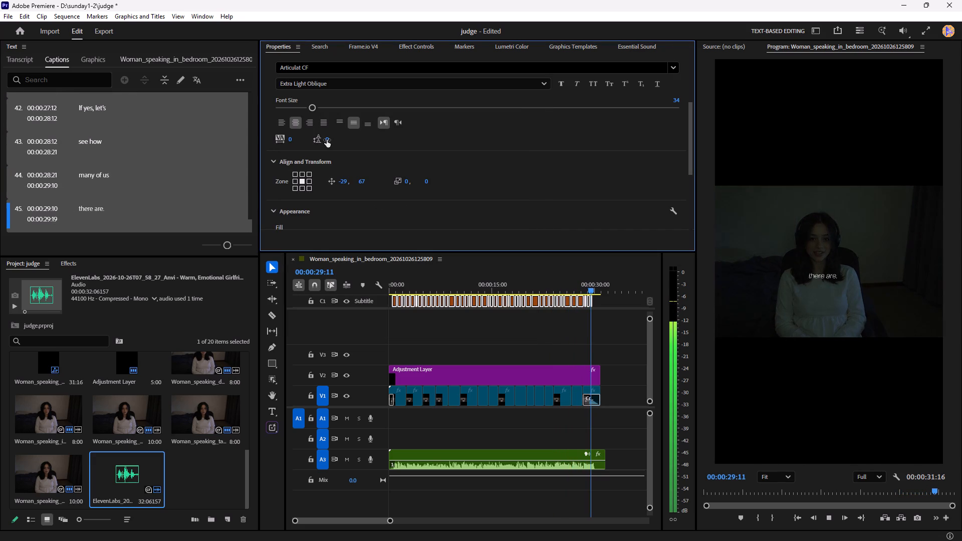
pyautogui.press('space')
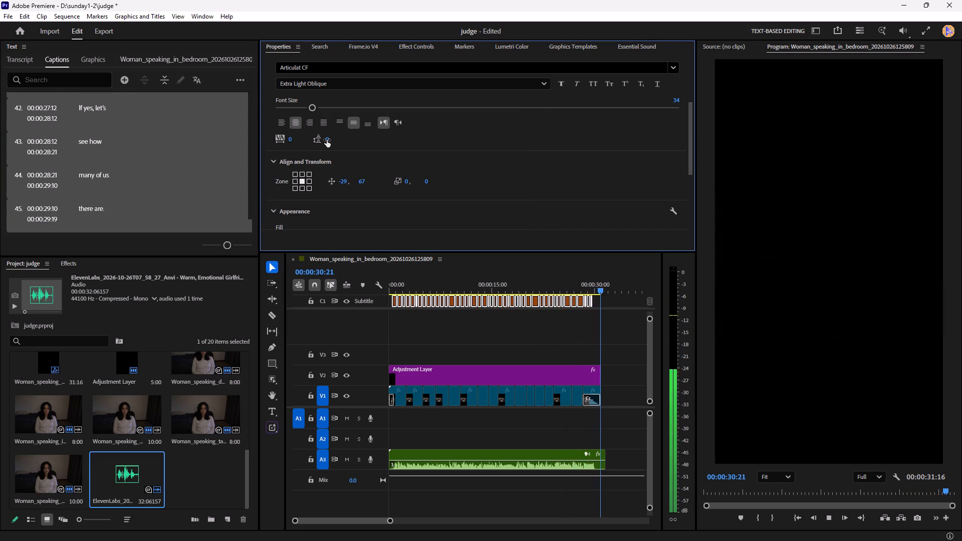
pyautogui.press('space')
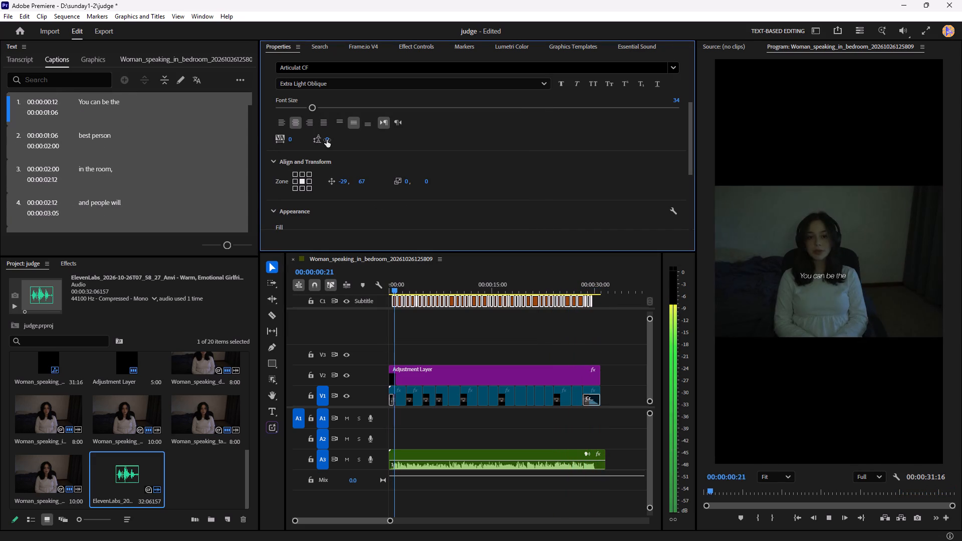
pyautogui.press('space')
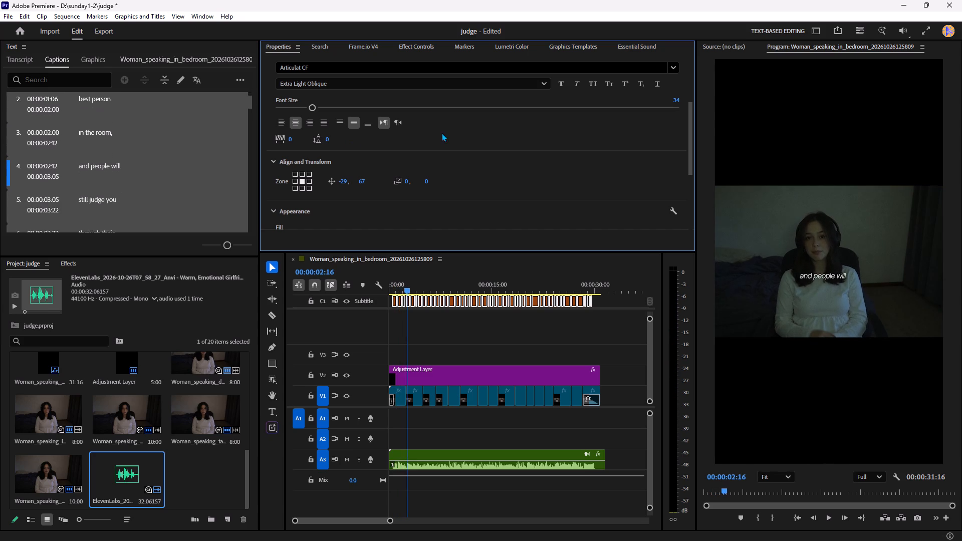
# Apply All Caps to the selected captions and set their font size to 28, checking the look during playback.
pyautogui.click(591, 84)
pyautogui.press('space')
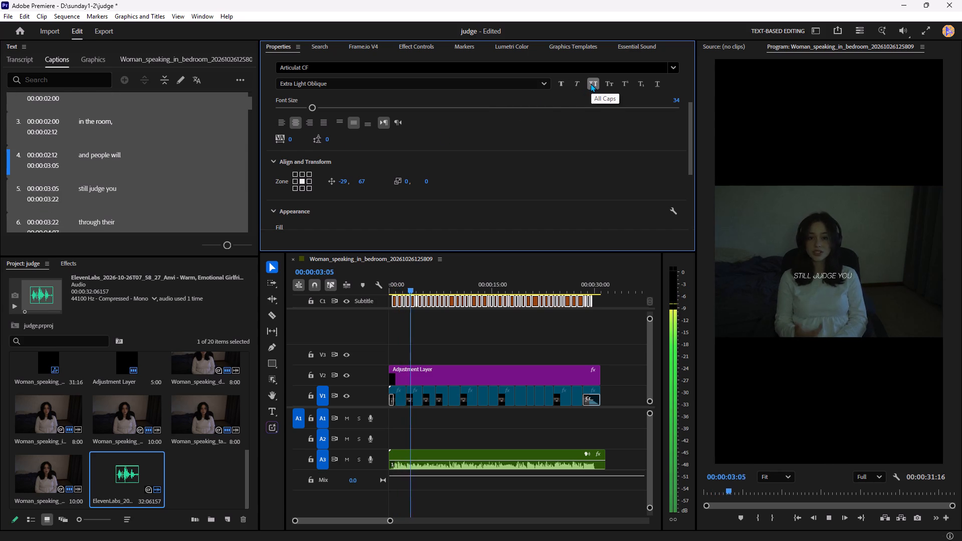
pyautogui.moveTo(312, 107); pyautogui.dragTo(309, 108)
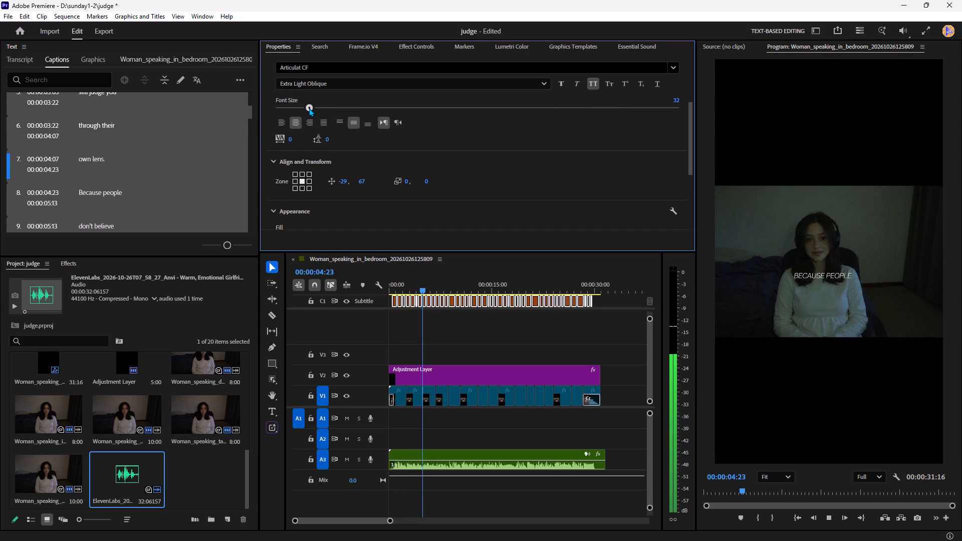
pyautogui.moveTo(309, 108); pyautogui.dragTo(306, 108)
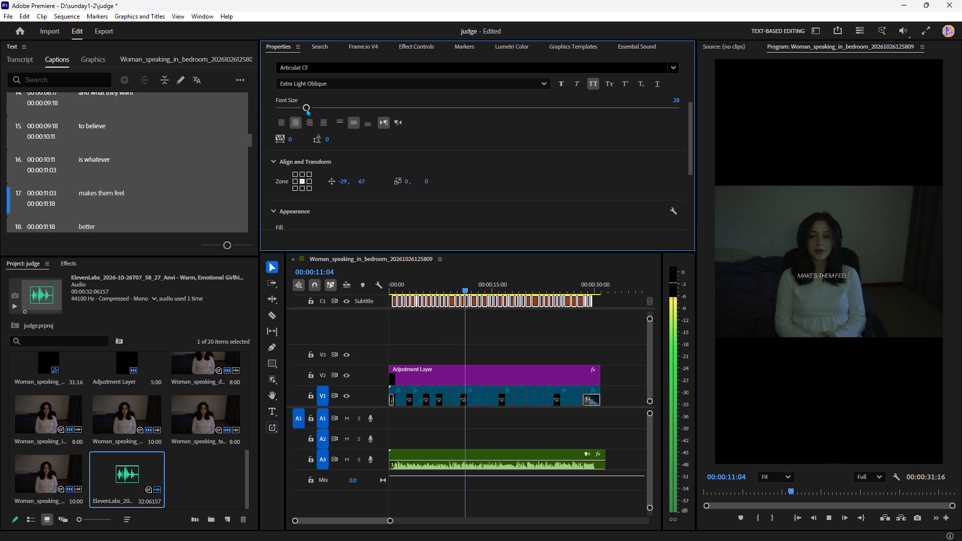
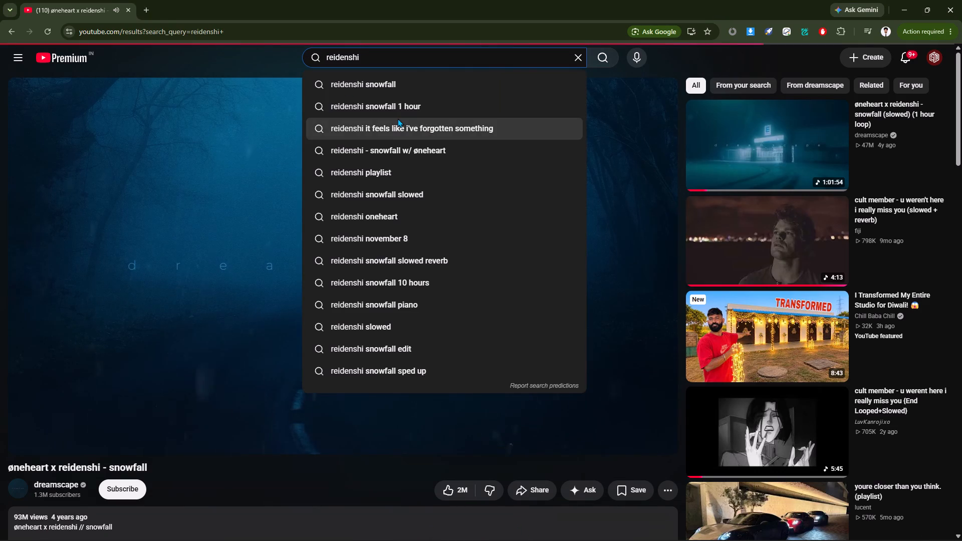
# Preview the reidenshi results with sound, then open "reidenshi - fell asleep" and sample it at several points in its first 35 seconds.
pyautogui.scroll(-1, 363, 375)
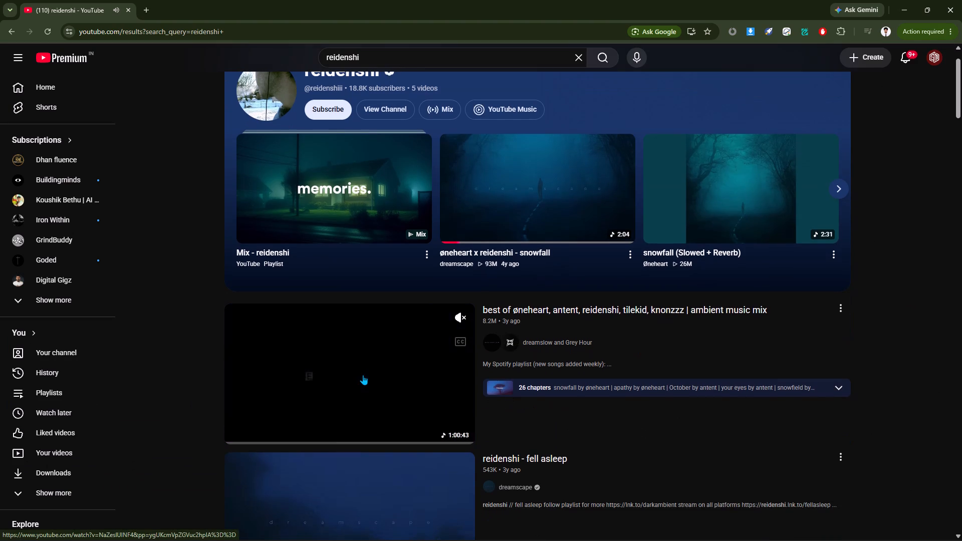
pyautogui.click(460, 319)
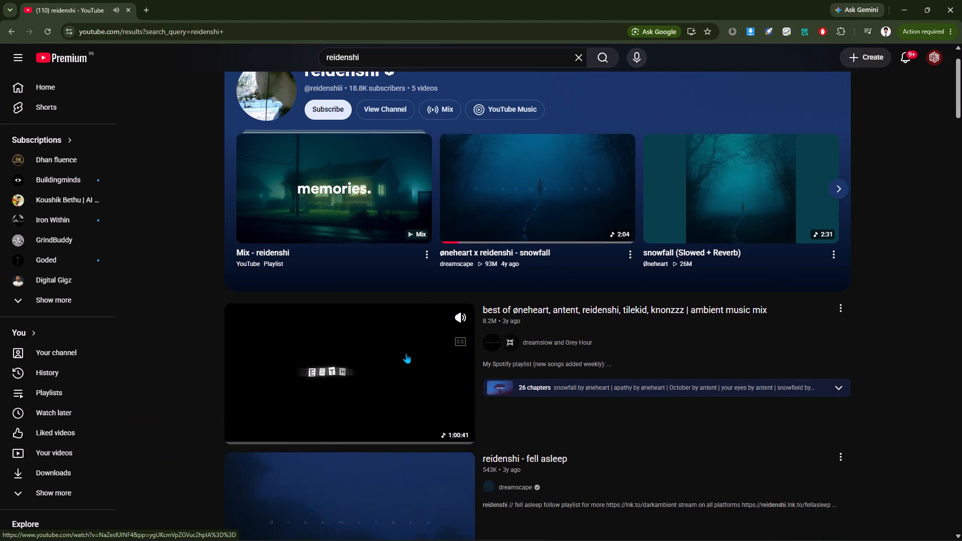
pyautogui.scroll(-4, 472, 321)
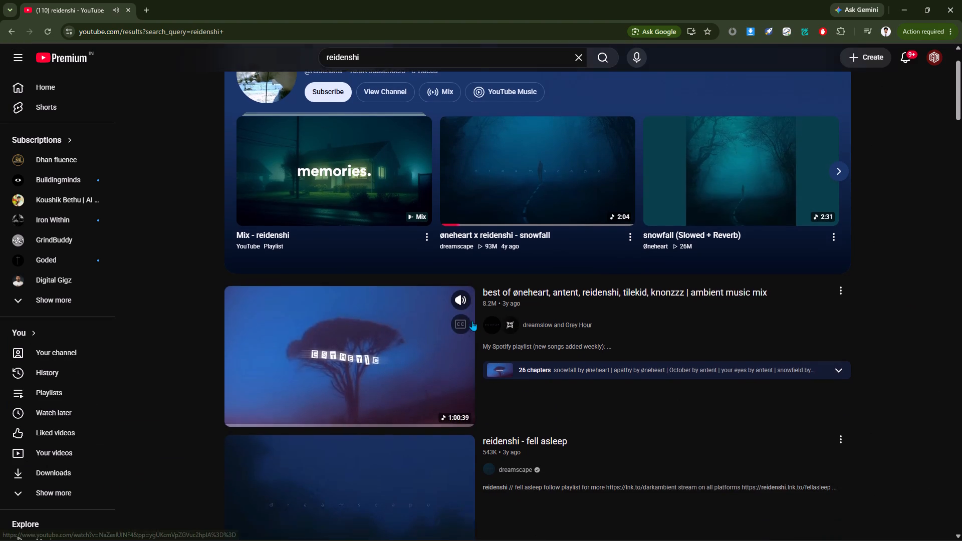
pyautogui.scroll(-1, 472, 321)
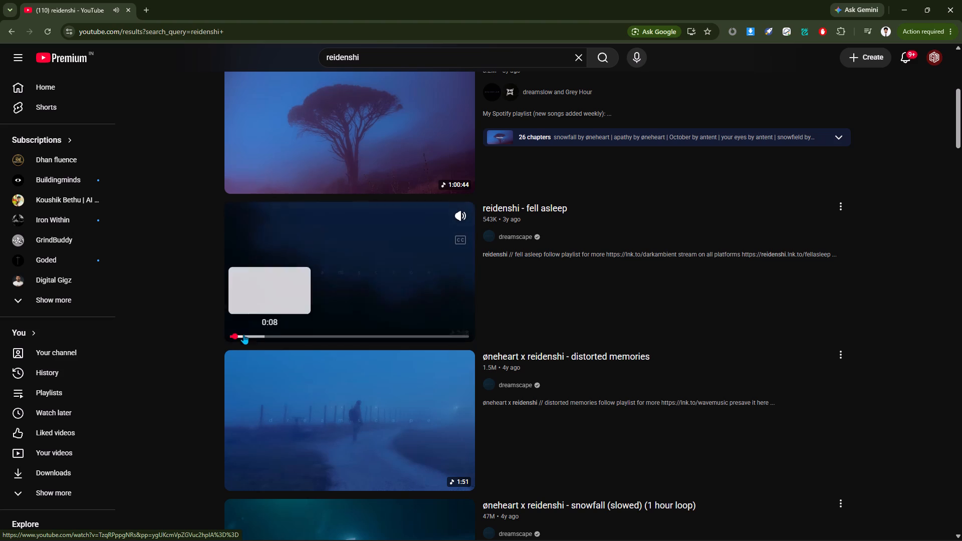
pyautogui.click(322, 302)
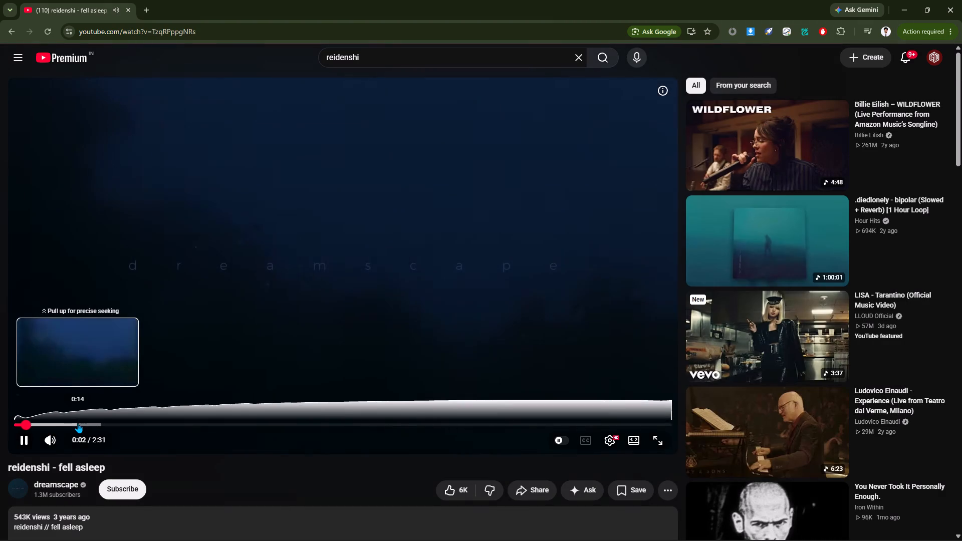
pyautogui.click(62, 423)
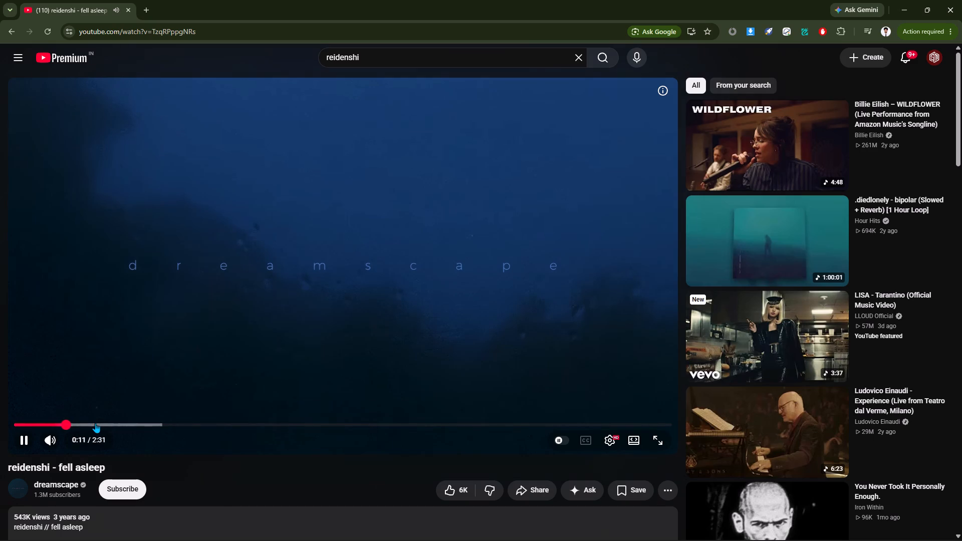
pyautogui.click(116, 422)
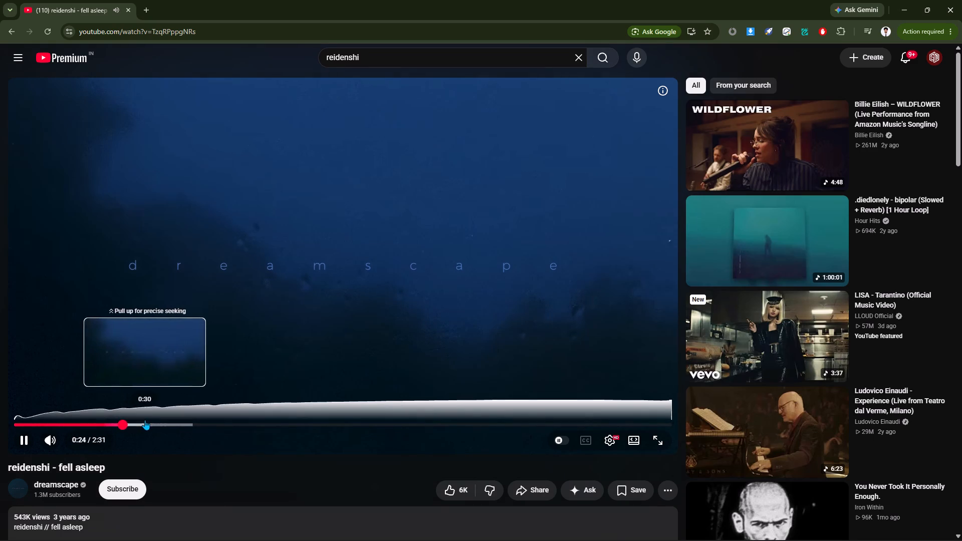
pyautogui.click(157, 421)
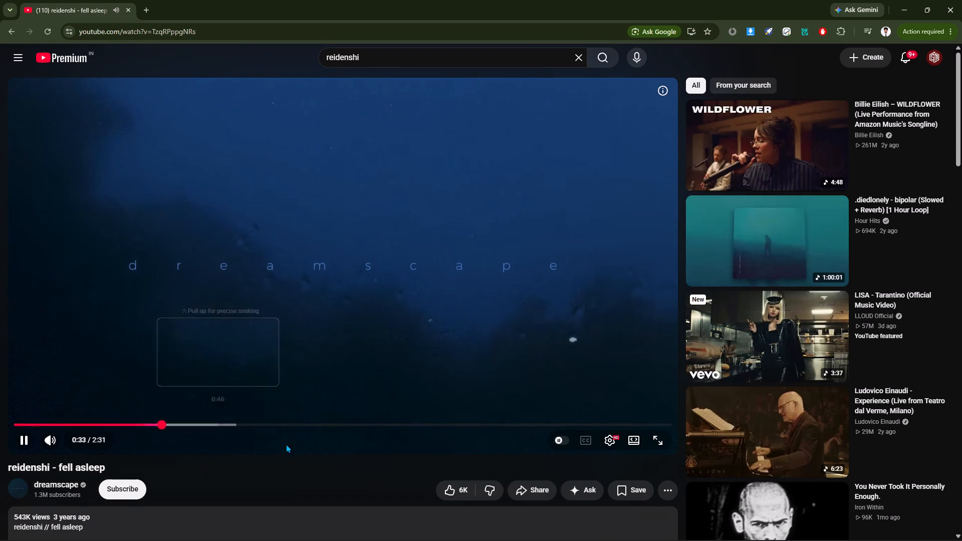
# Copy the "reidenshi - fell asleep" share link and download the video as 480P MP4 through the VidsSave YouTube downloader.
pyautogui.click(527, 486)
pyautogui.click(558, 344)
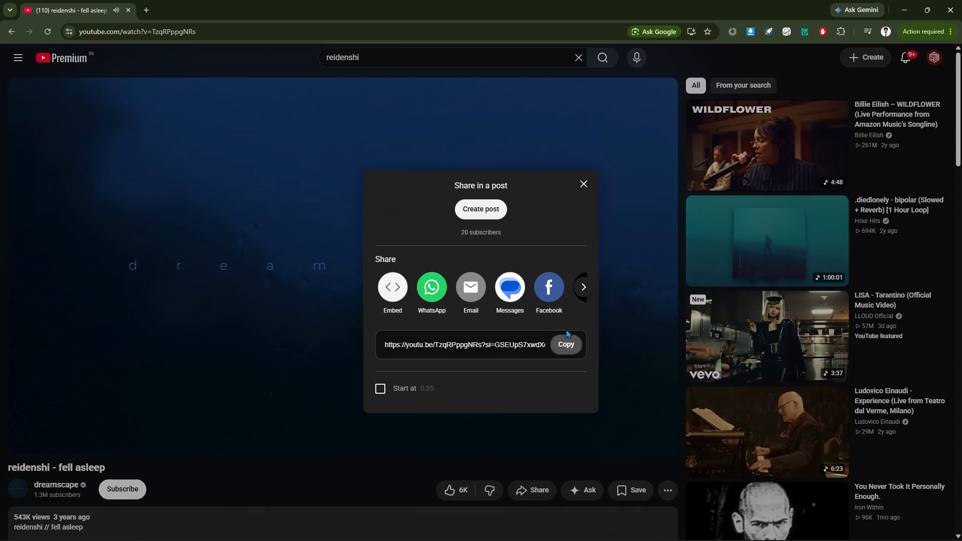
pyautogui.click(147, 3)
pyautogui.click(150, 35)
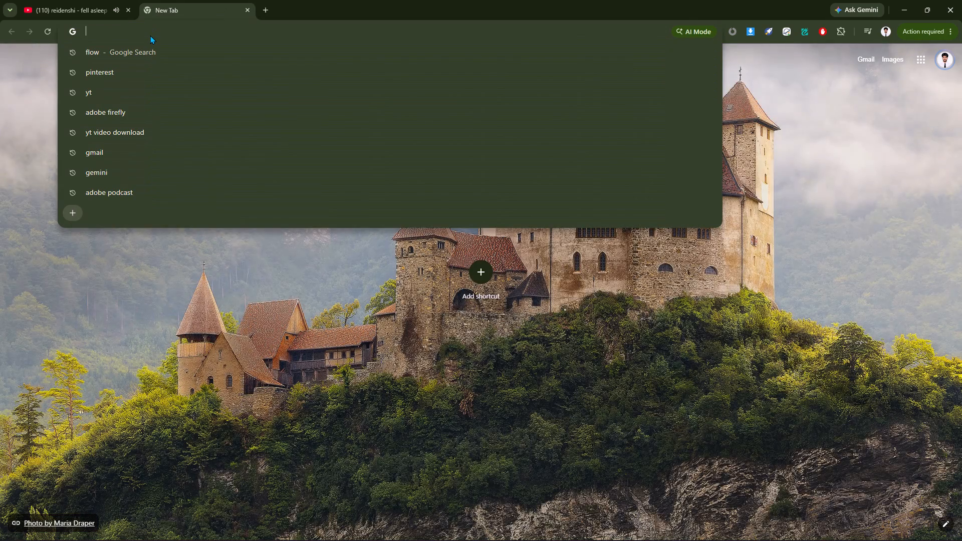
pyautogui.click(139, 135)
pyautogui.click(198, 149)
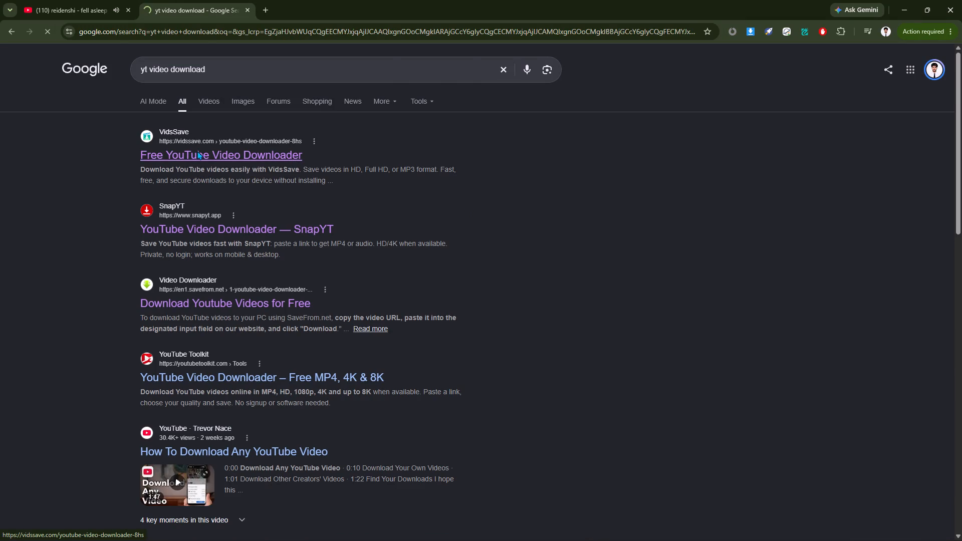
pyautogui.click(351, 249)
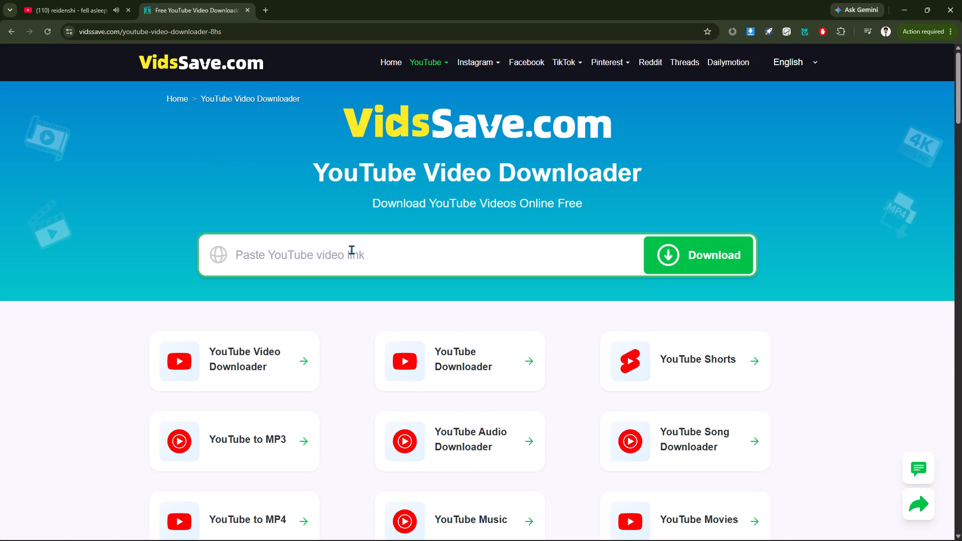
pyautogui.hotkey('ctrl', 'v')
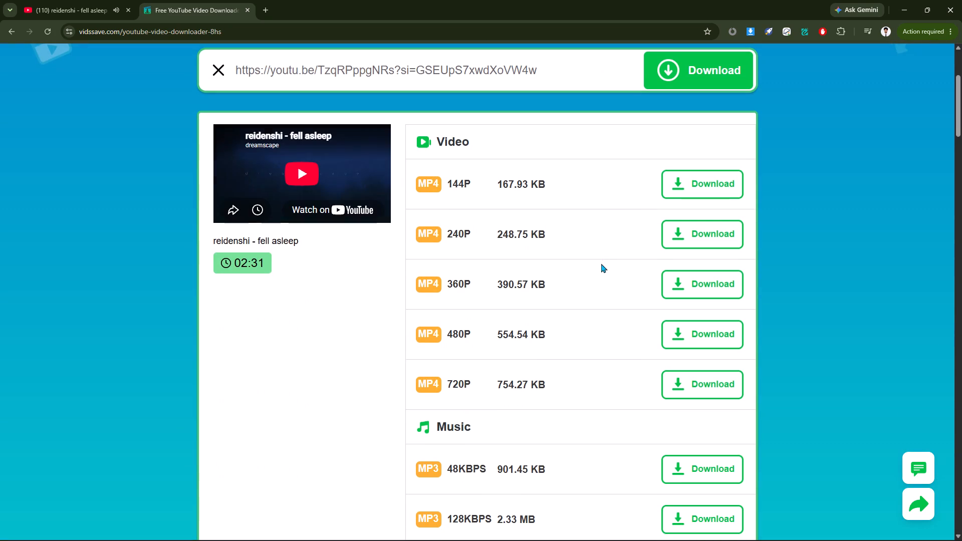
pyautogui.click(685, 333)
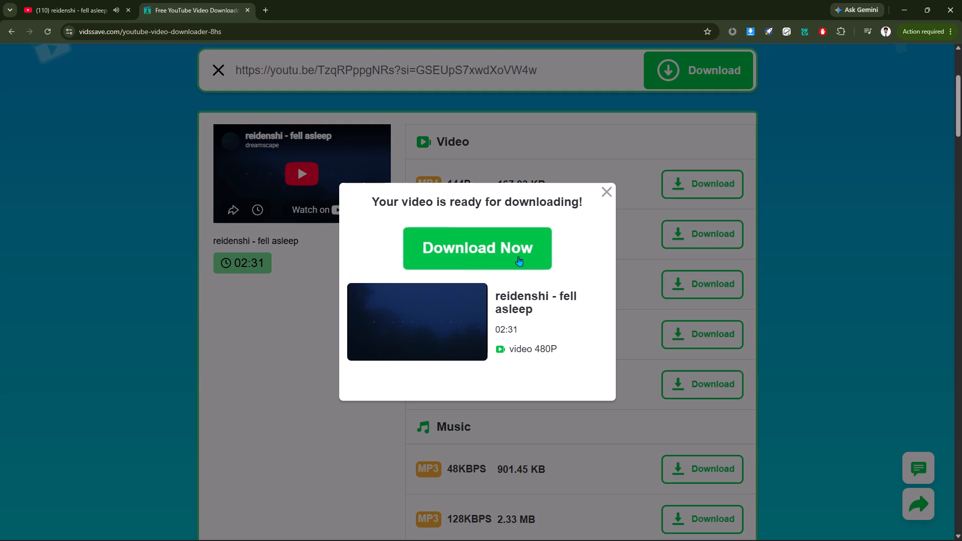
pyautogui.click(518, 256)
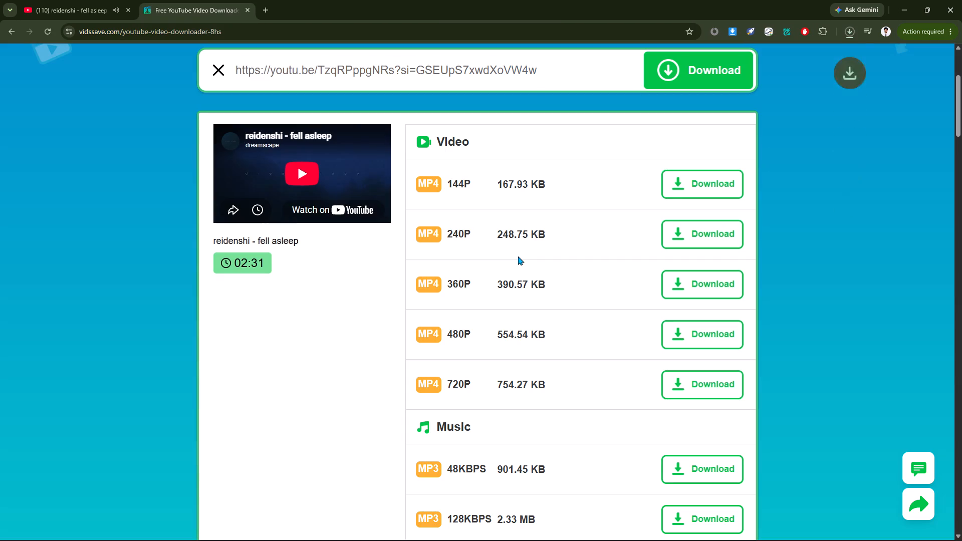
# Close the VidsSave tab, dismiss the YouTube share dialog and pause the song.
pyautogui.click(249, 11)
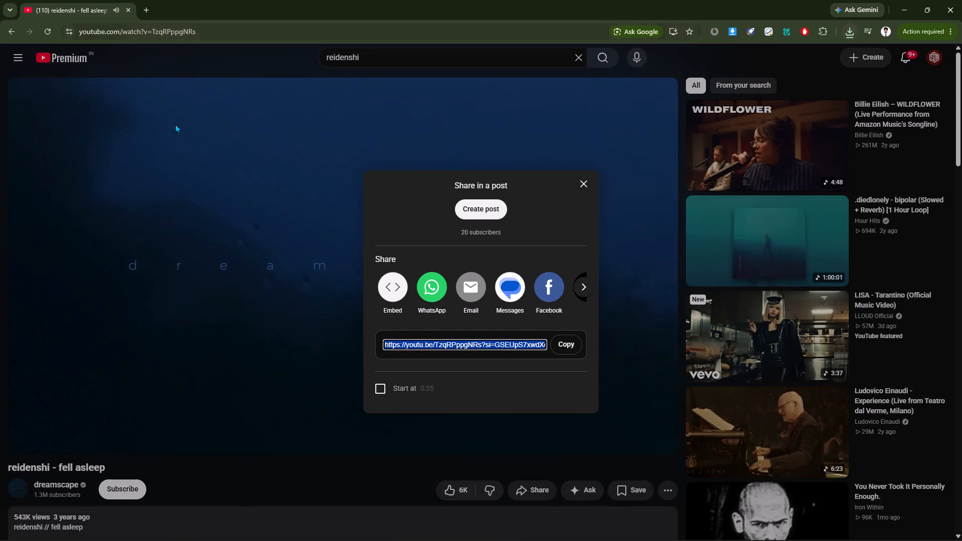
pyautogui.click(280, 217)
pyautogui.click(392, 215)
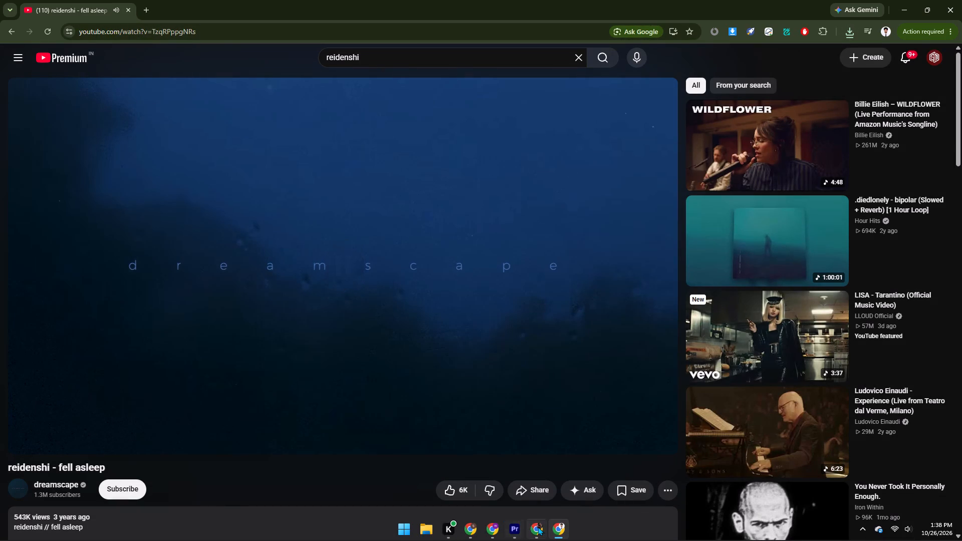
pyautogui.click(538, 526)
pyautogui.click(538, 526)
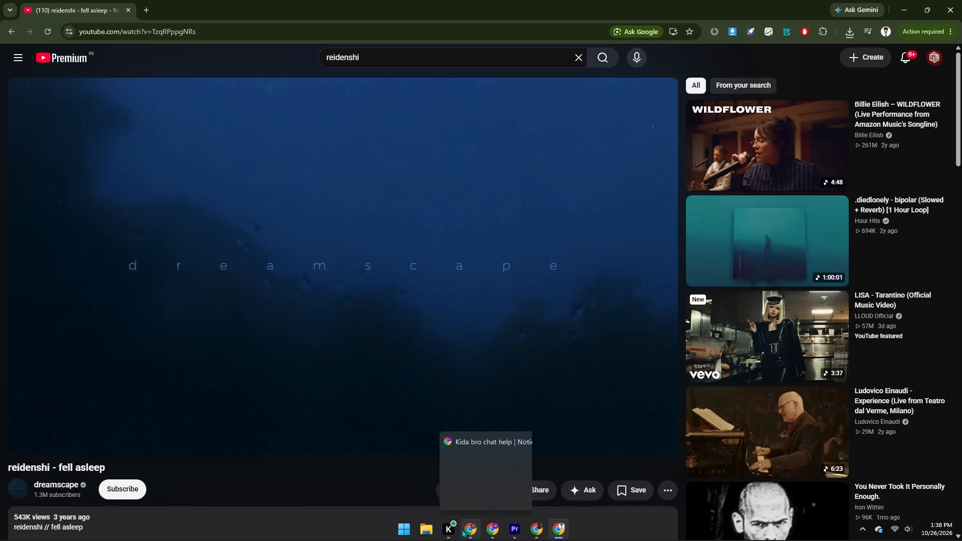
# Switch to Premiere, import "vidssave.com reidenshi - fell asleep 480P" from Downloads and place it on V2 and A2 after the existing clips.
pyautogui.click(512, 529)
pyautogui.scroll(4, 513, 451)
pyautogui.click(484, 441)
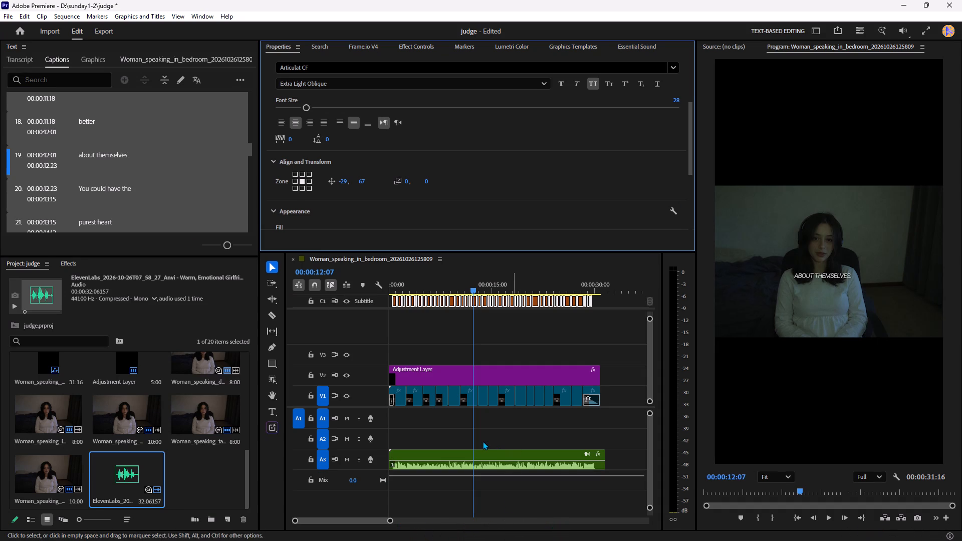
pyautogui.moveTo(413, 286); pyautogui.dragTo(369, 286)
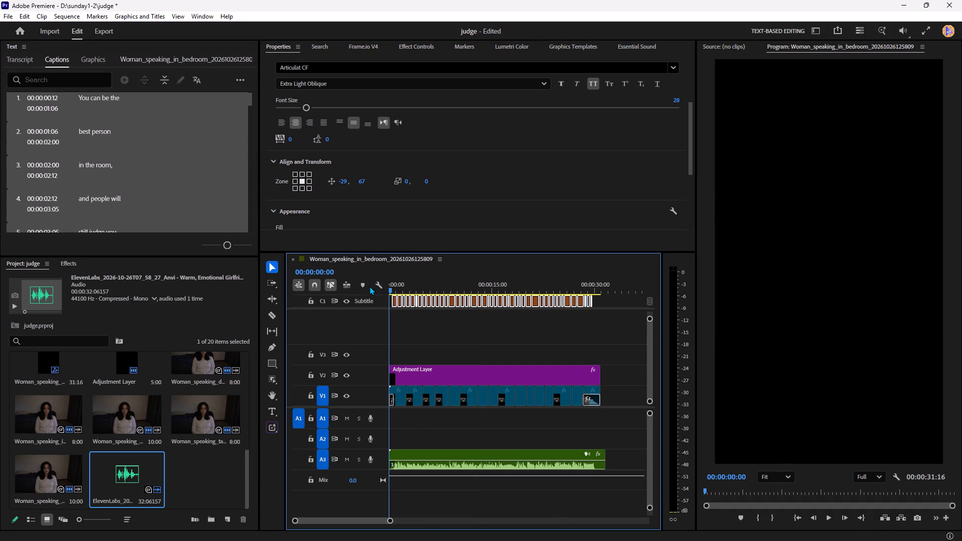
pyautogui.hotkey('ctrl', 'i')
pyautogui.click(146, 104)
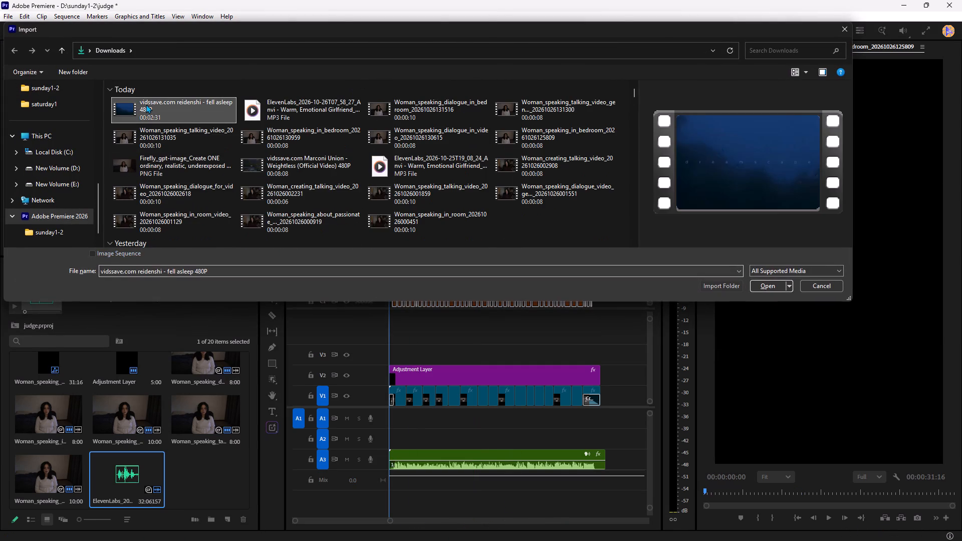
pyautogui.press('Return')
pyautogui.moveTo(200, 476); pyautogui.dragTo(578, 437)
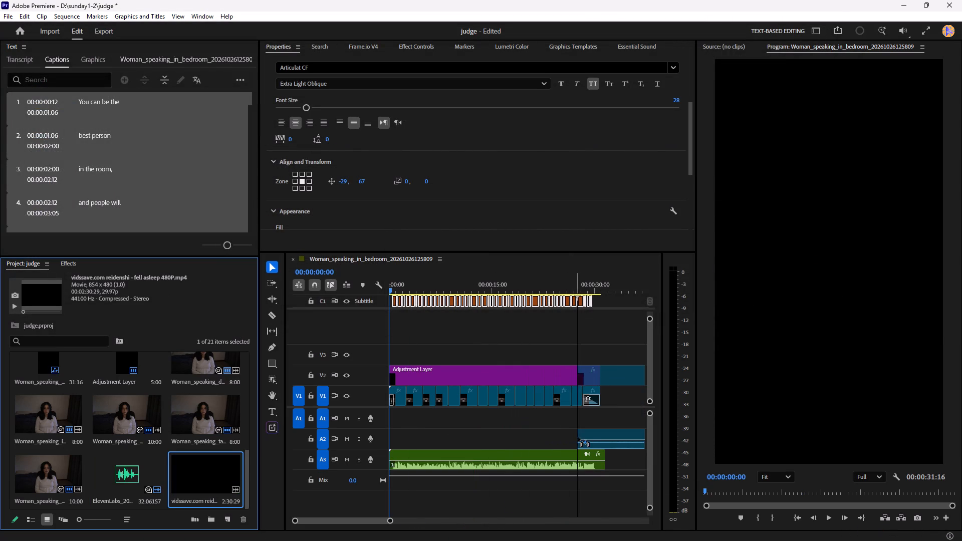
pyautogui.moveTo(578, 437); pyautogui.dragTo(609, 435)
# Trim about 13 seconds off the start of the "fell asleep" clip and play the song from its new beginning.
pyautogui.scroll(-17, 609, 435)
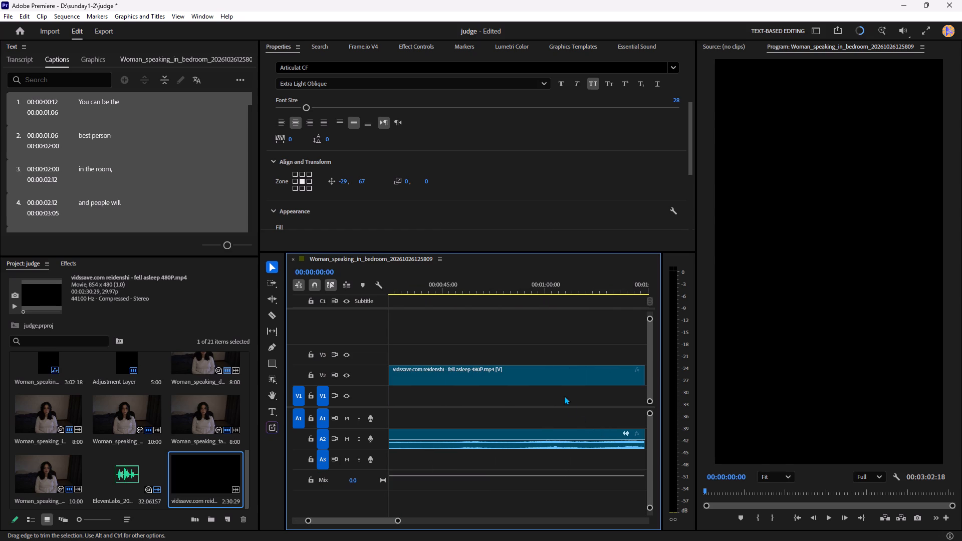
pyautogui.scroll(-20, 563, 392)
pyautogui.scroll(-20, 563, 392)
pyautogui.scroll(-2, 563, 392)
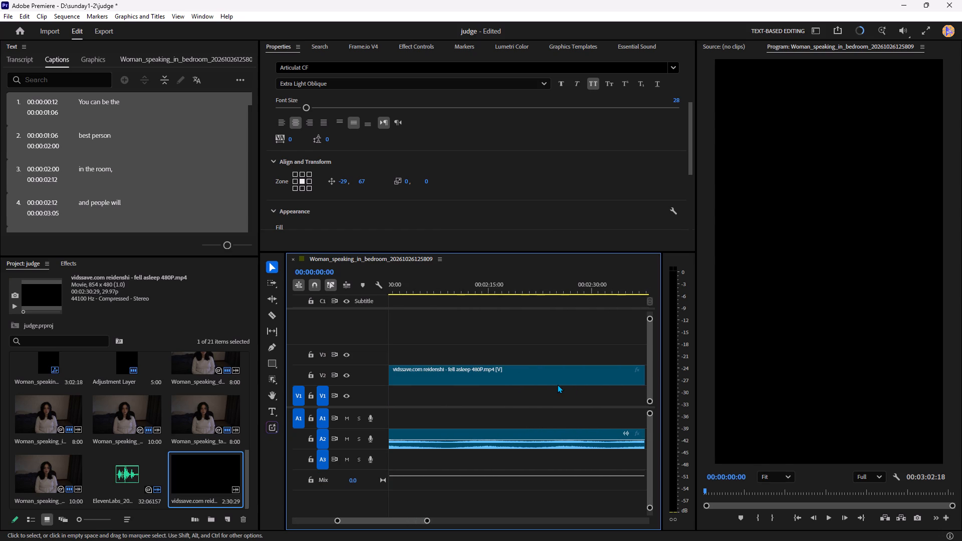
pyautogui.scroll(-15, 558, 384)
pyautogui.scroll(18, 555, 384)
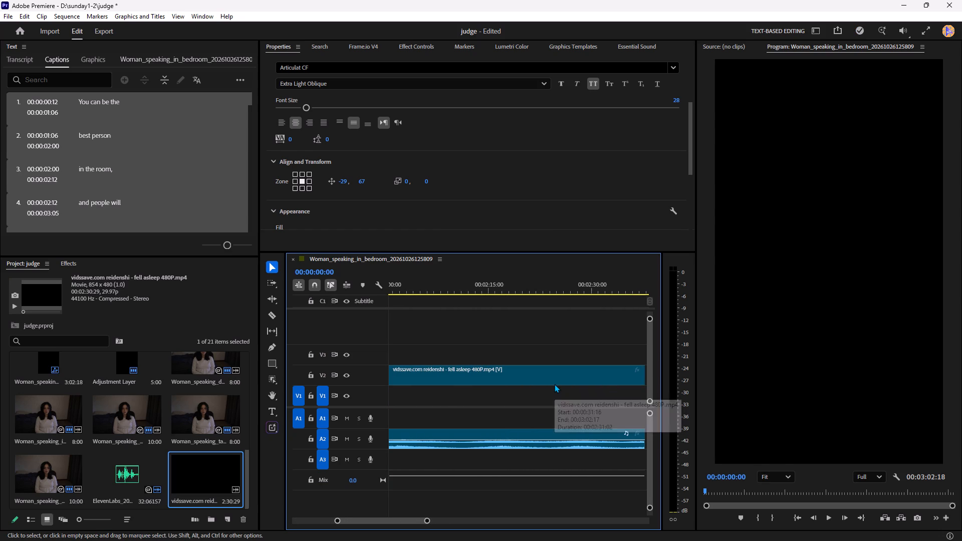
pyautogui.scroll(20, 555, 384)
pyautogui.scroll(14, 555, 384)
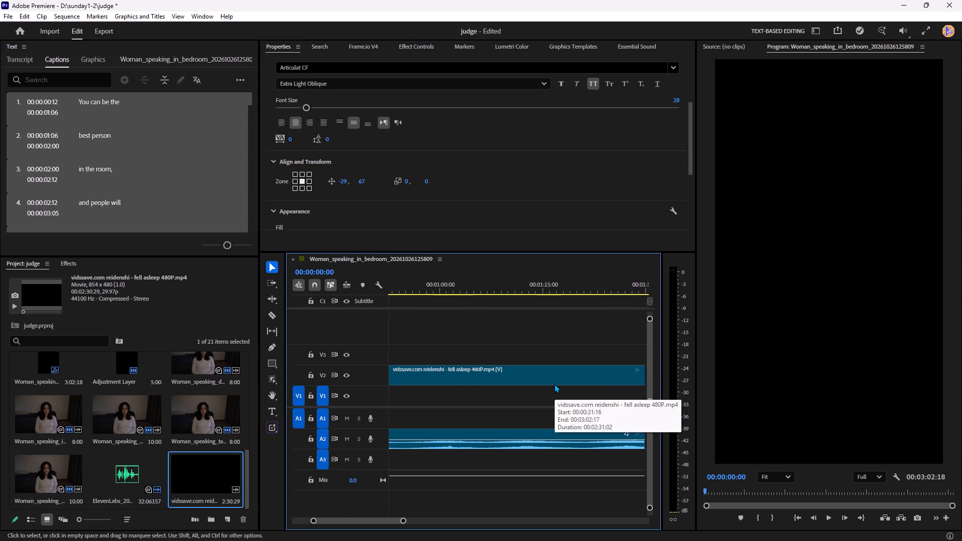
pyautogui.scroll(6, 555, 384)
pyautogui.scroll(3, 468, 372)
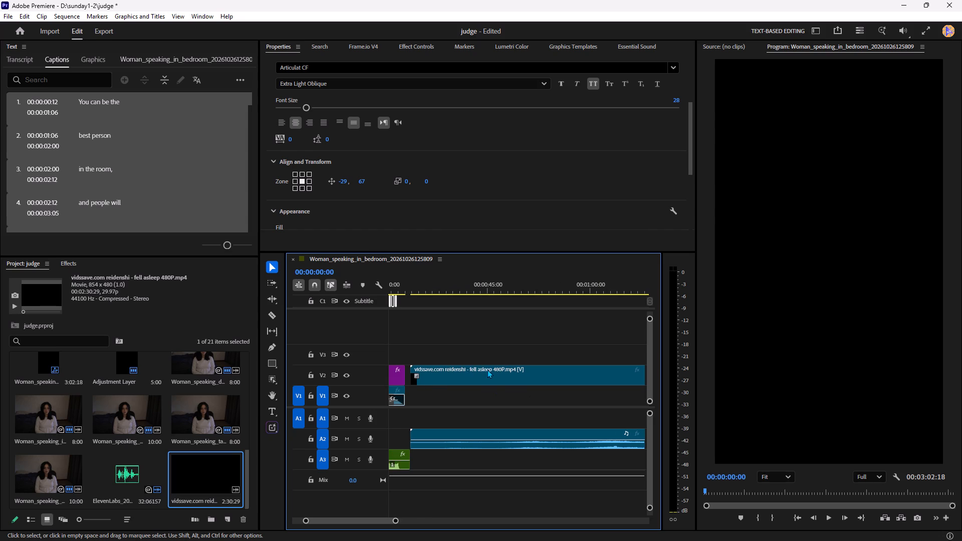
pyautogui.moveTo(410, 371); pyautogui.dragTo(415, 371)
pyautogui.moveTo(414, 371); pyautogui.dragTo(417, 371)
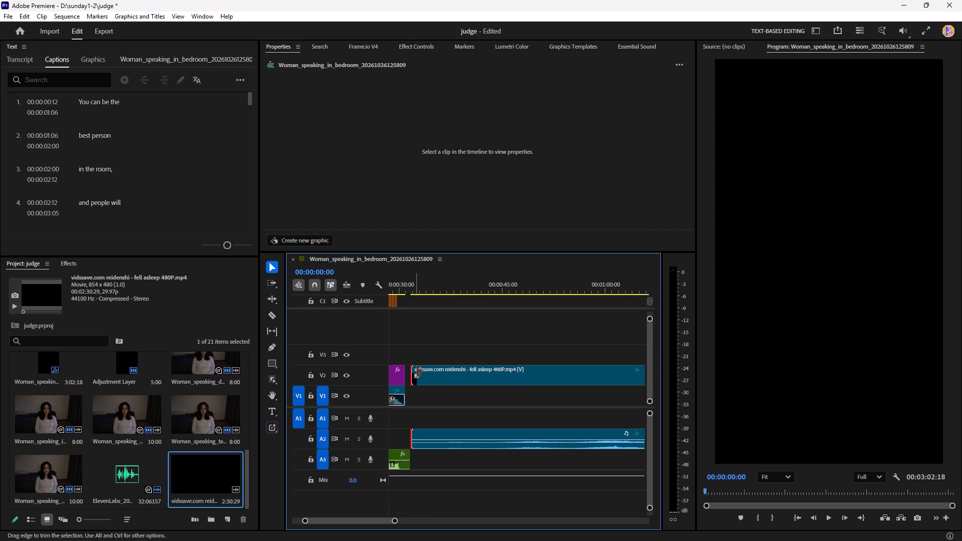
pyautogui.moveTo(417, 371); pyautogui.dragTo(497, 401)
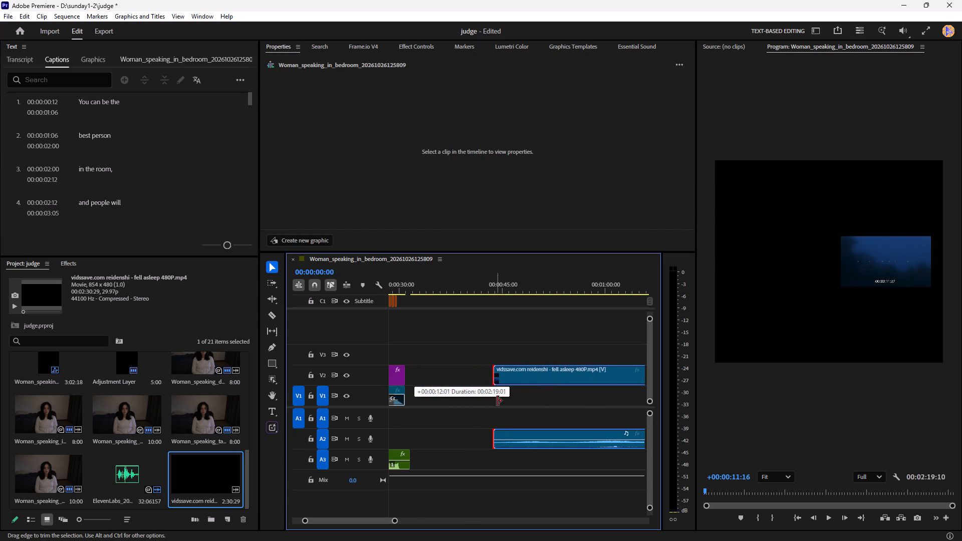
pyautogui.moveTo(497, 401); pyautogui.dragTo(503, 401)
pyautogui.click(498, 293)
pyautogui.press('space')
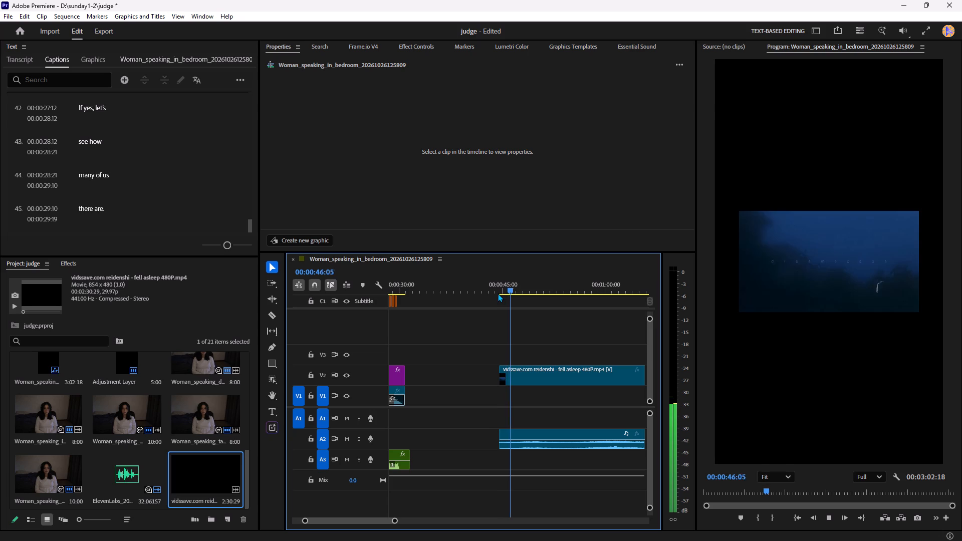
# Unlink the "fell asleep" clip's video from its audio, delete the V2 video part and stop playback.
pyautogui.scroll(-4, 536, 382)
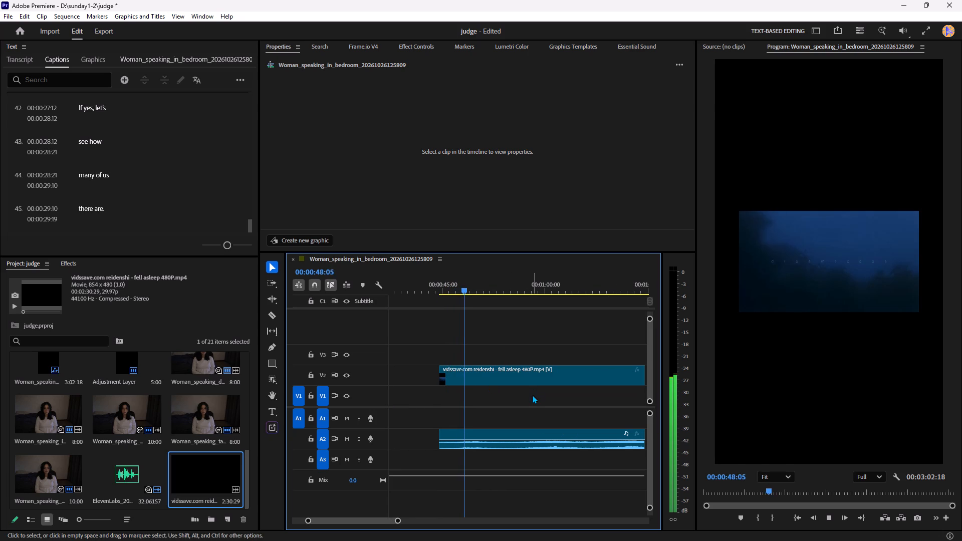
pyautogui.click(504, 378)
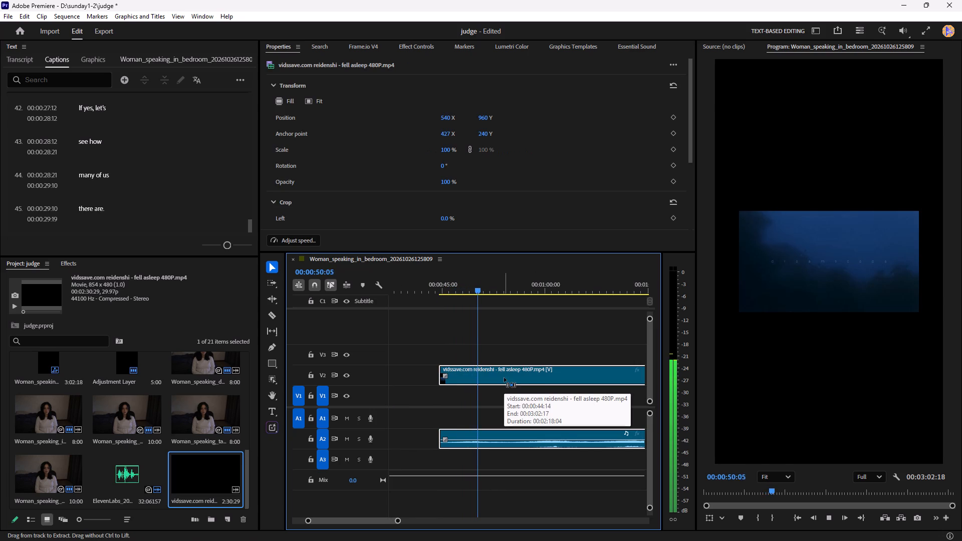
pyautogui.hotkey('ctrl', 'l')
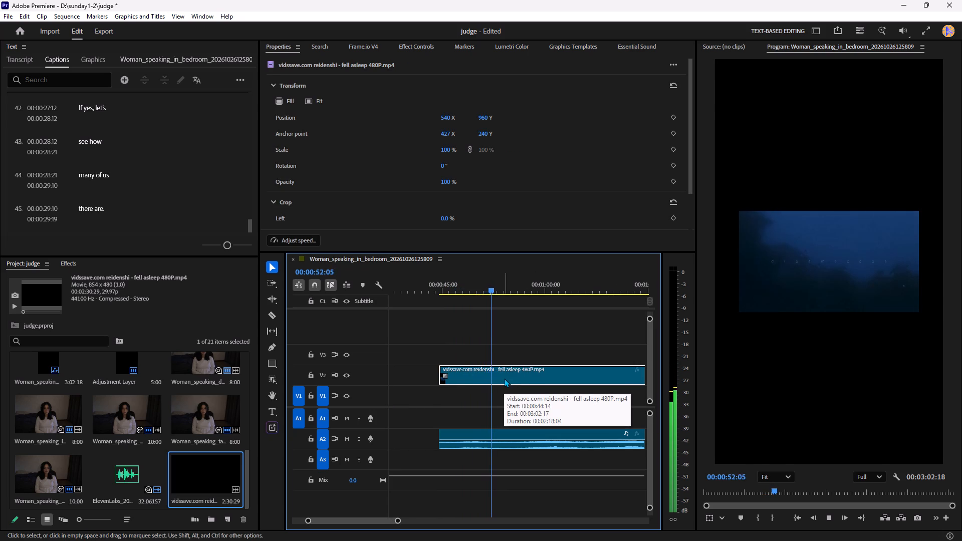
pyautogui.press('Delete')
pyautogui.press('space')
# Move the song's audio on A2 to the very start of the sequence, above the Anvi voice.
pyautogui.moveTo(478, 433); pyautogui.dragTo(442, 433)
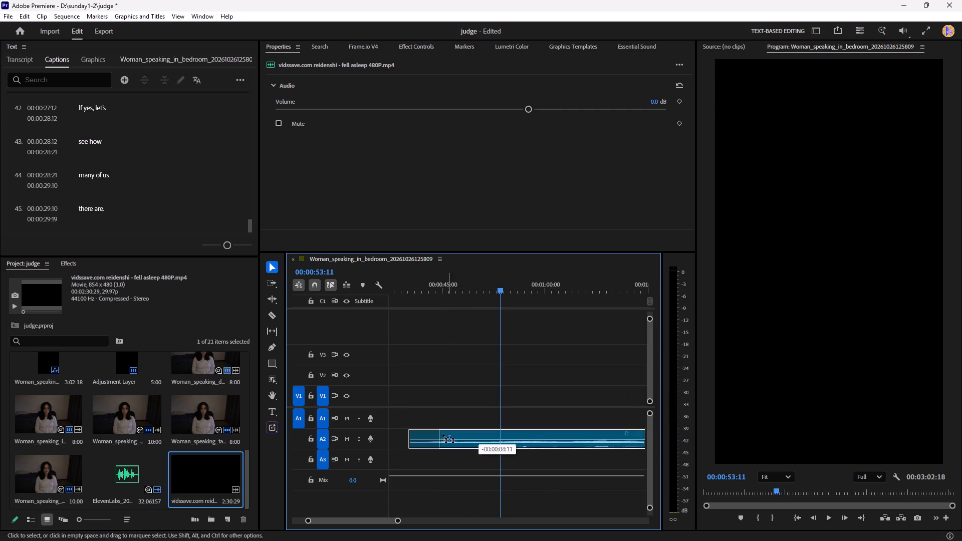
pyautogui.moveTo(442, 433); pyautogui.dragTo(370, 436)
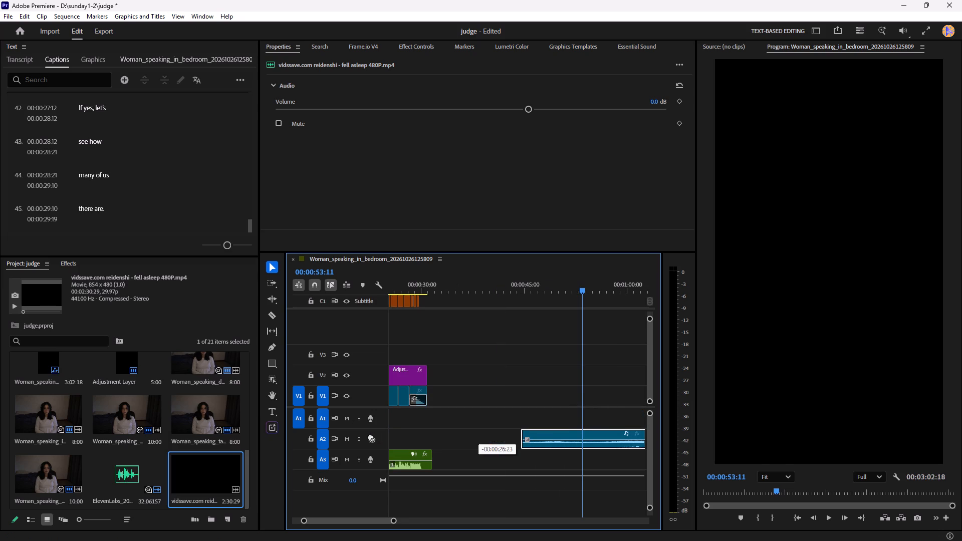
pyautogui.moveTo(370, 436); pyautogui.dragTo(415, 438)
pyautogui.scroll(7, 420, 438)
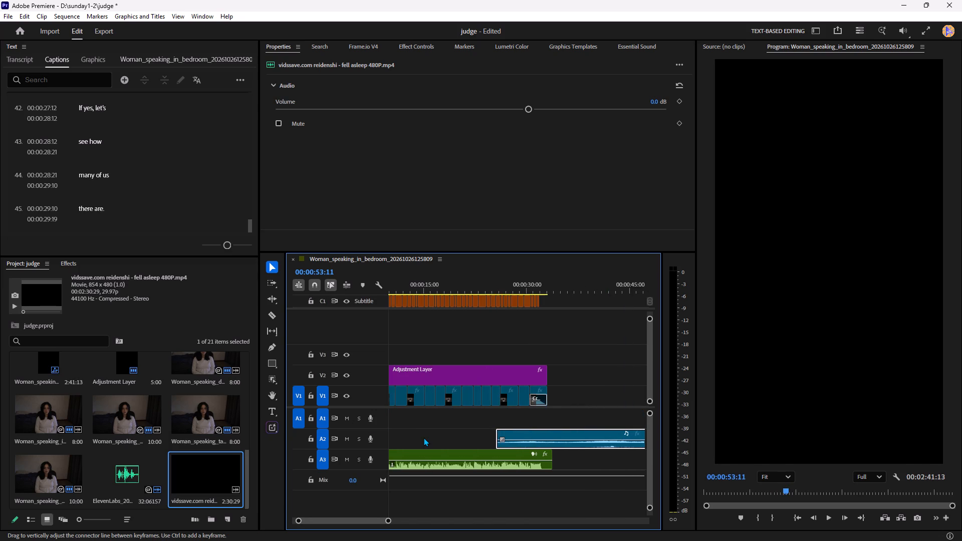
pyautogui.scroll(6, 424, 437)
pyautogui.scroll(4, 472, 430)
pyautogui.moveTo(566, 430); pyautogui.dragTo(540, 429)
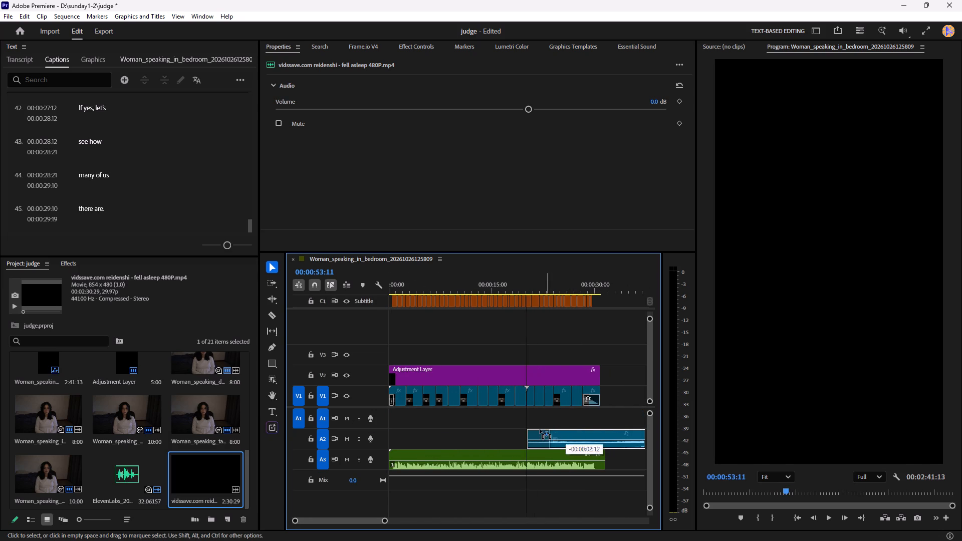
pyautogui.moveTo(540, 429); pyautogui.dragTo(402, 435)
pyautogui.scroll(3, 416, 425)
# Play the sequence from the start with the song and lower the song's volume to -3.8 dB.
pyautogui.moveTo(397, 289); pyautogui.dragTo(388, 291)
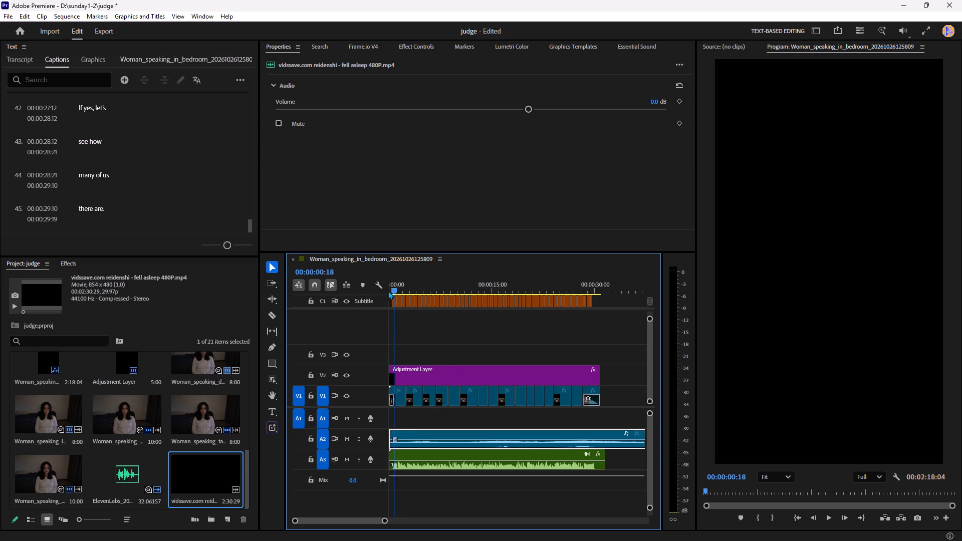
pyautogui.moveTo(388, 291); pyautogui.dragTo(342, 296)
pyautogui.press('space')
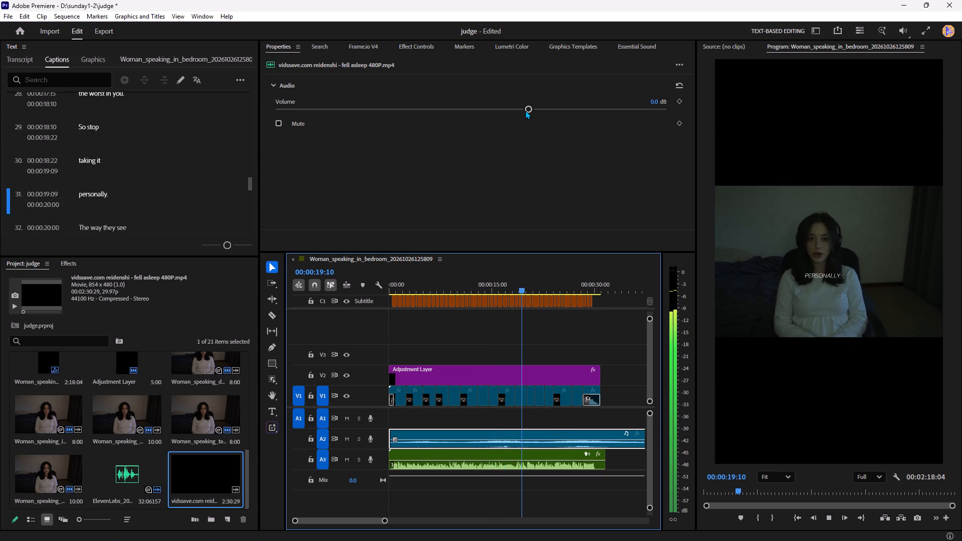
pyautogui.moveTo(528, 109); pyautogui.dragTo(521, 110)
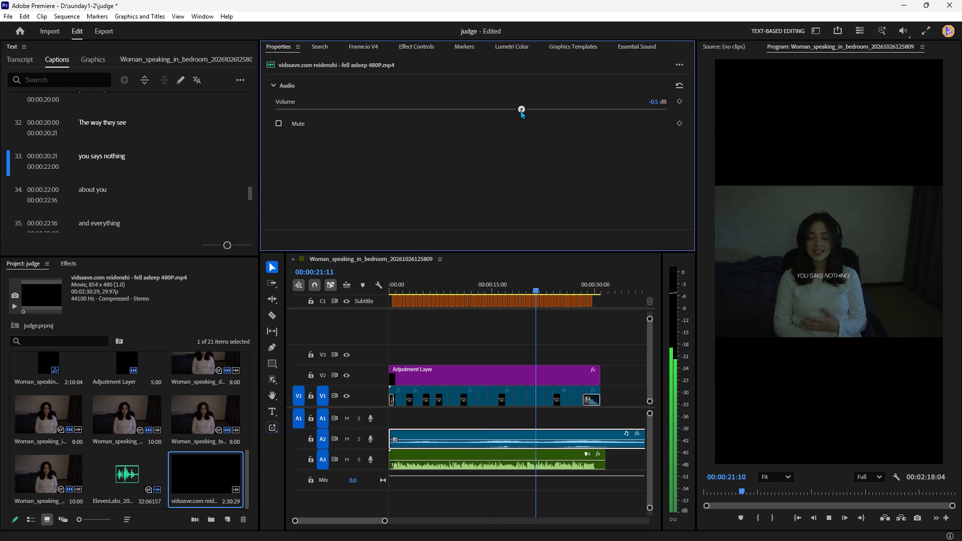
pyautogui.moveTo(521, 110); pyautogui.dragTo(511, 112)
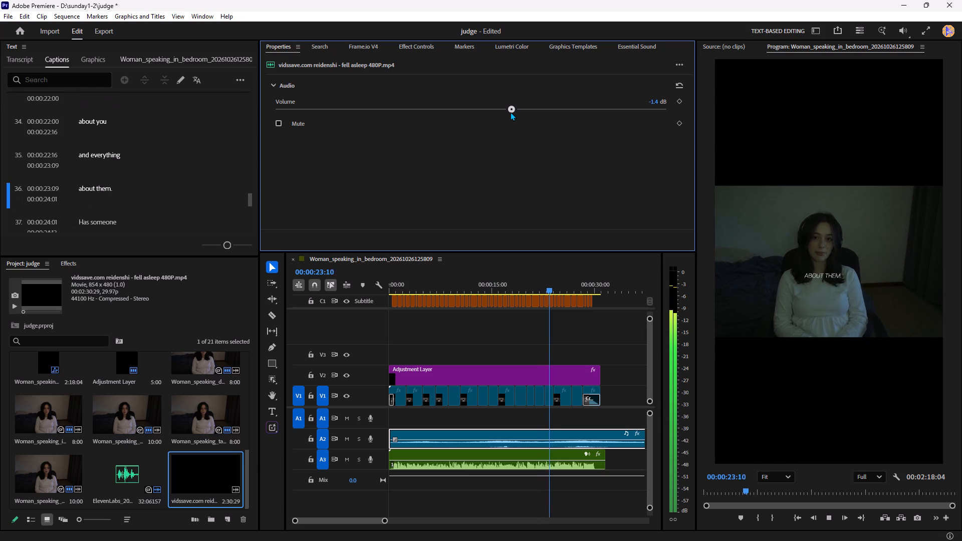
pyautogui.moveTo(511, 112); pyautogui.dragTo(507, 112)
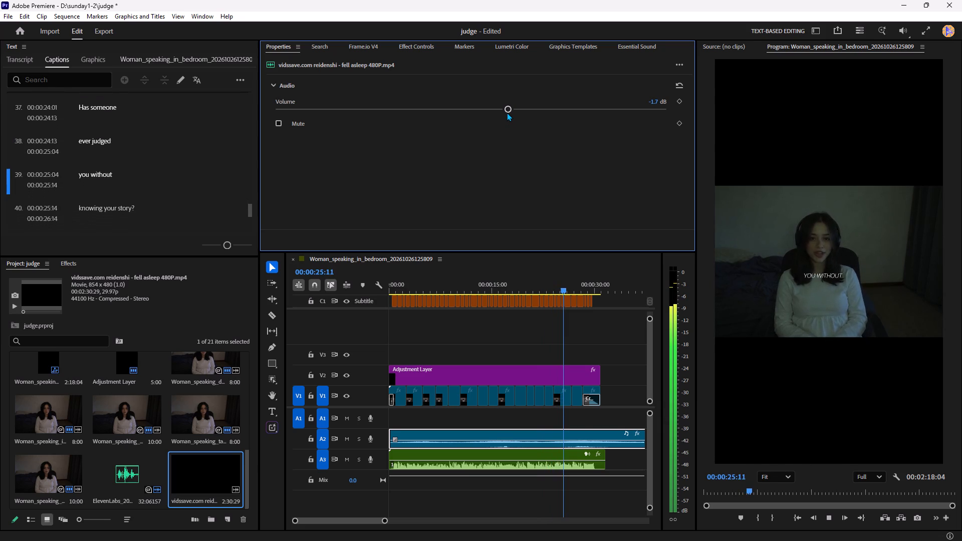
pyautogui.moveTo(507, 112); pyautogui.dragTo(497, 117)
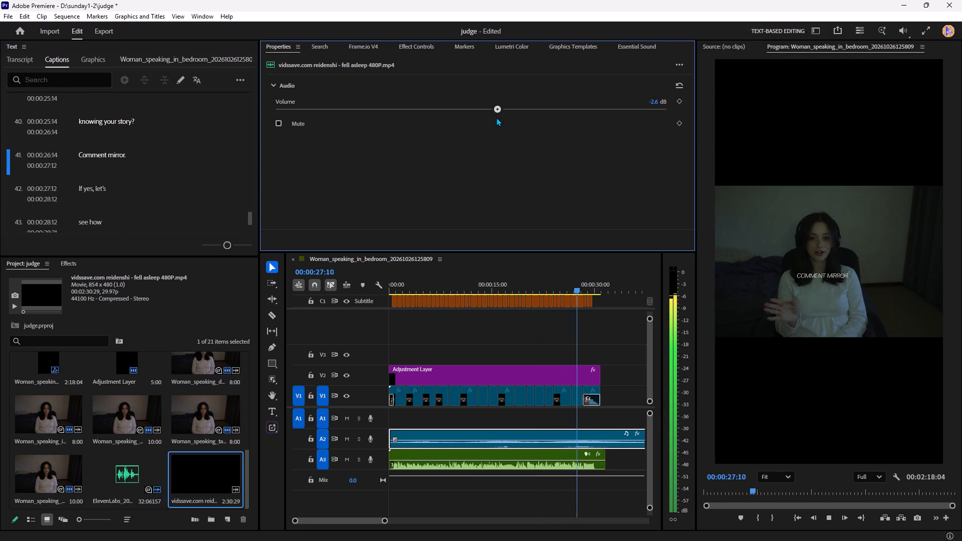
pyautogui.moveTo(497, 117); pyautogui.dragTo(489, 122)
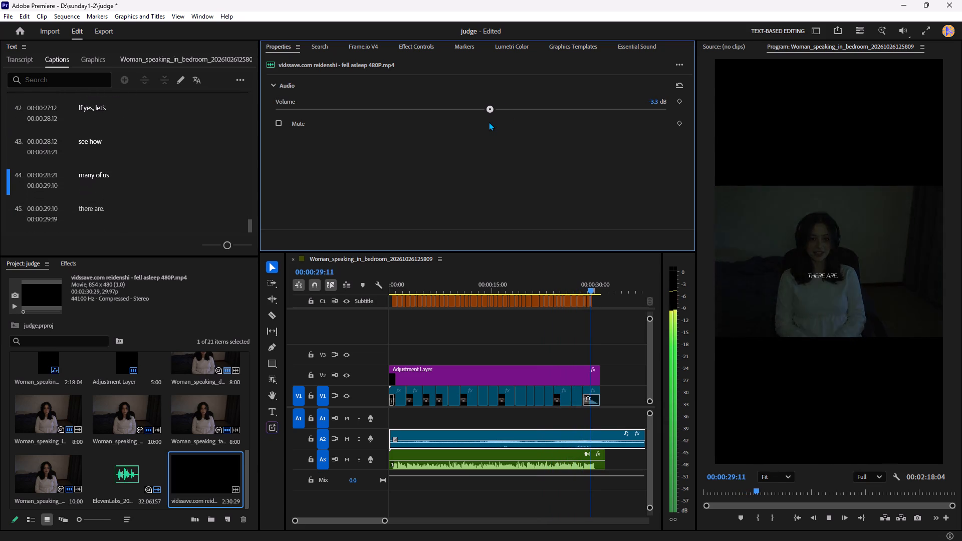
pyautogui.moveTo(489, 122); pyautogui.dragTo(484, 125)
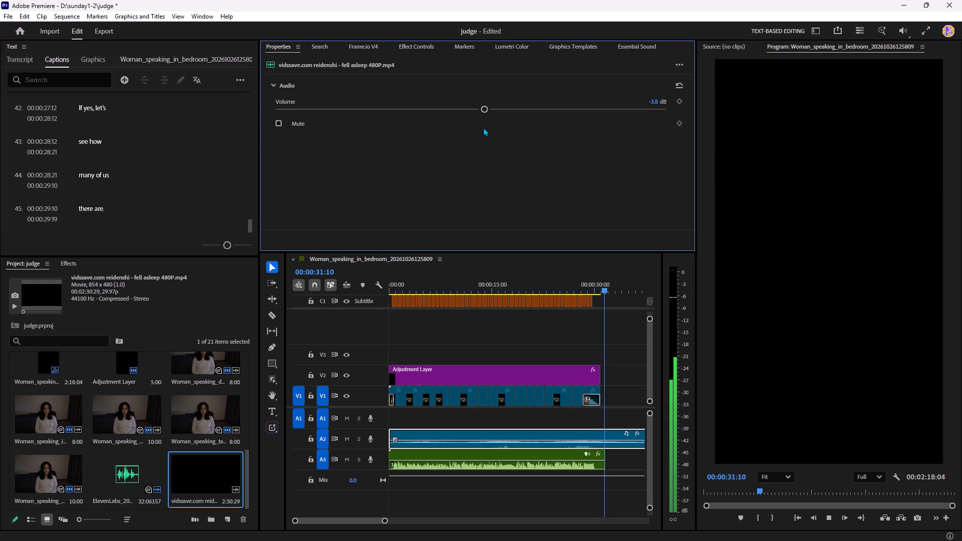
pyautogui.press('space')
# Split the song at 00:00:32:04, delete the remainder and trim its end to match the end of the voice clip.
pyautogui.hotkey('ctrl', 'k')
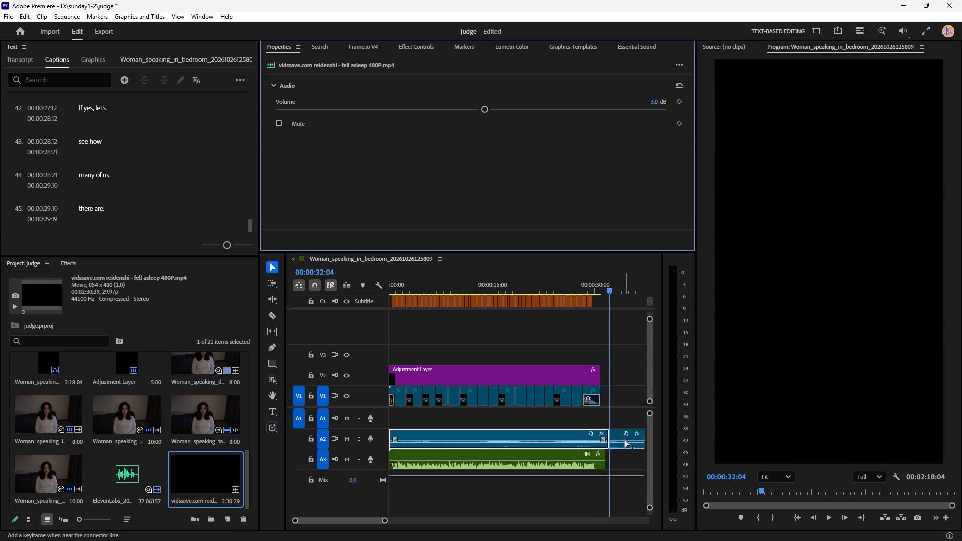
pyautogui.click(624, 438)
pyautogui.press('Delete')
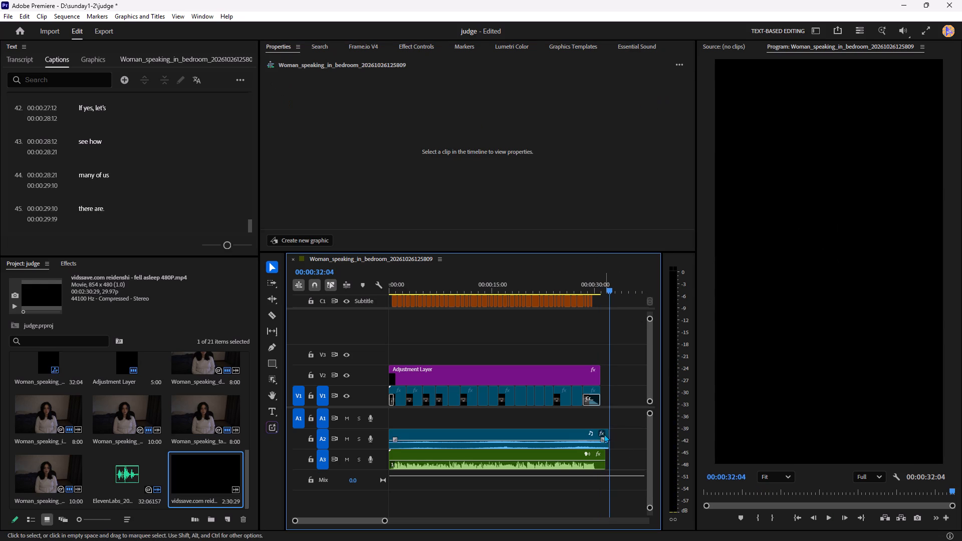
pyautogui.click(610, 435)
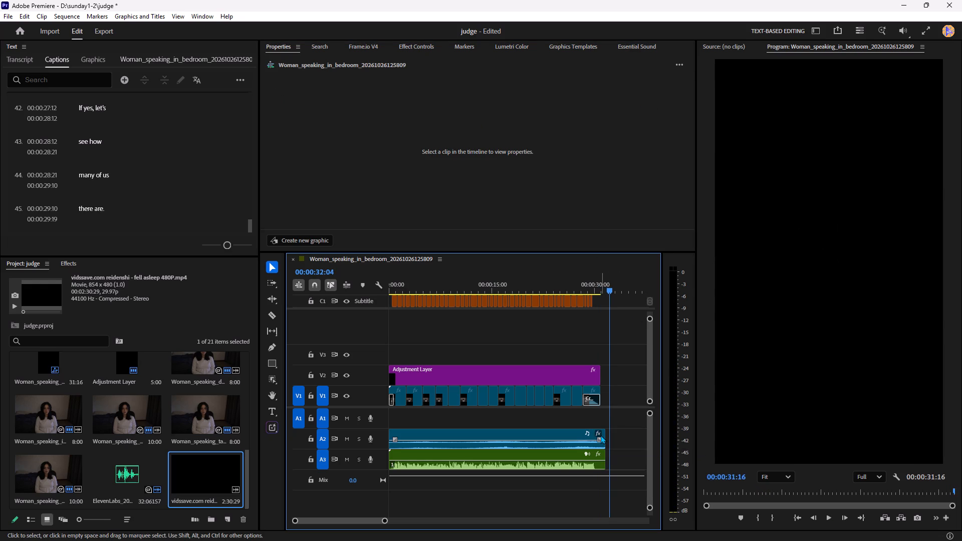
# Add a short fade-out at the end of the song's audio and play the closing seconds of the sequence.
pyautogui.moveTo(598, 438); pyautogui.dragTo(588, 441)
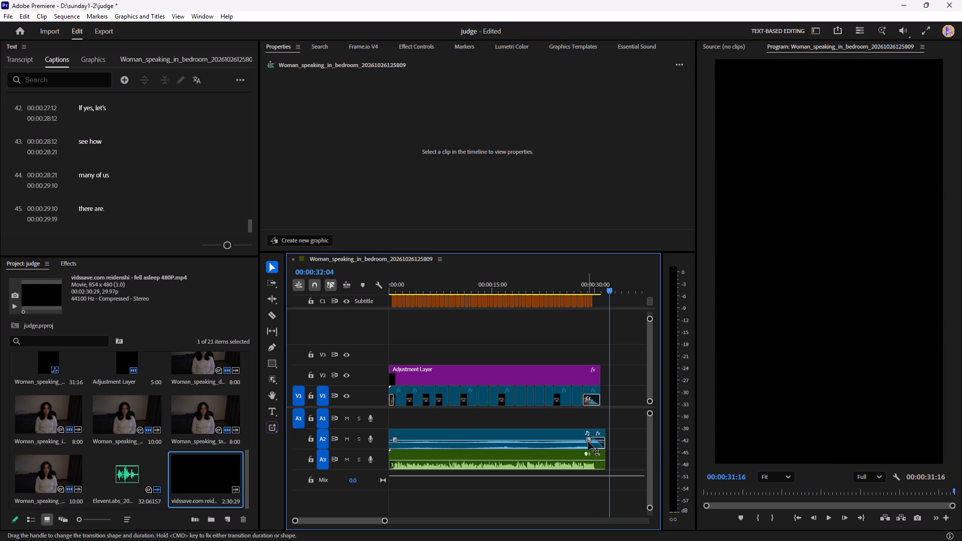
pyautogui.click(571, 289)
pyautogui.press('space')
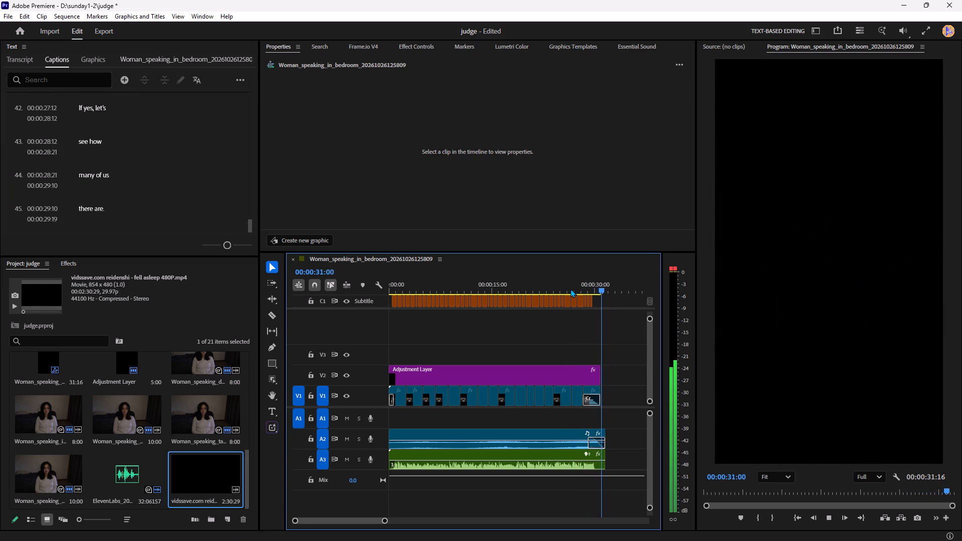
# Trim the ends of the song and voice clips together to the end of the video at 00:00:30:22, and play the sequence.
pyautogui.moveTo(617, 424); pyautogui.dragTo(603, 468)
pyautogui.click(605, 437)
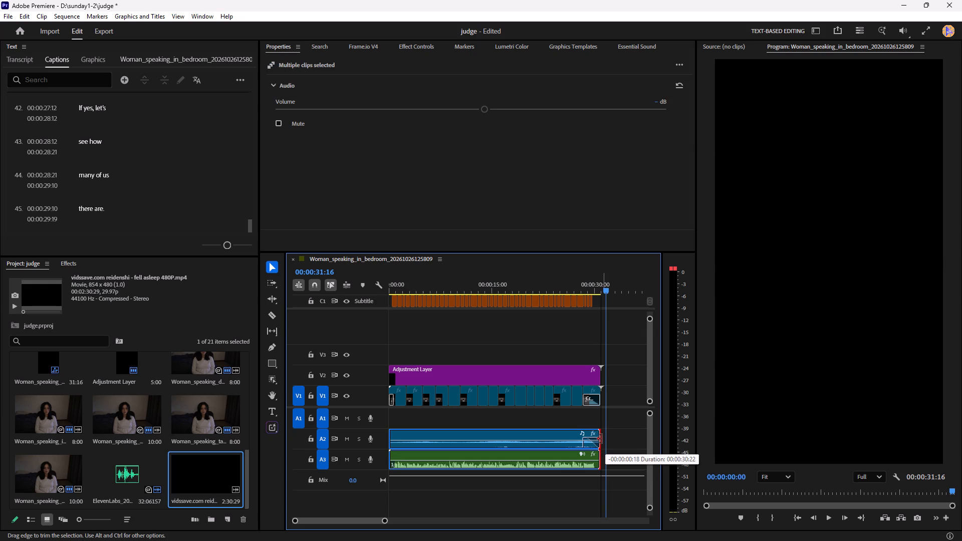
pyautogui.press('space')
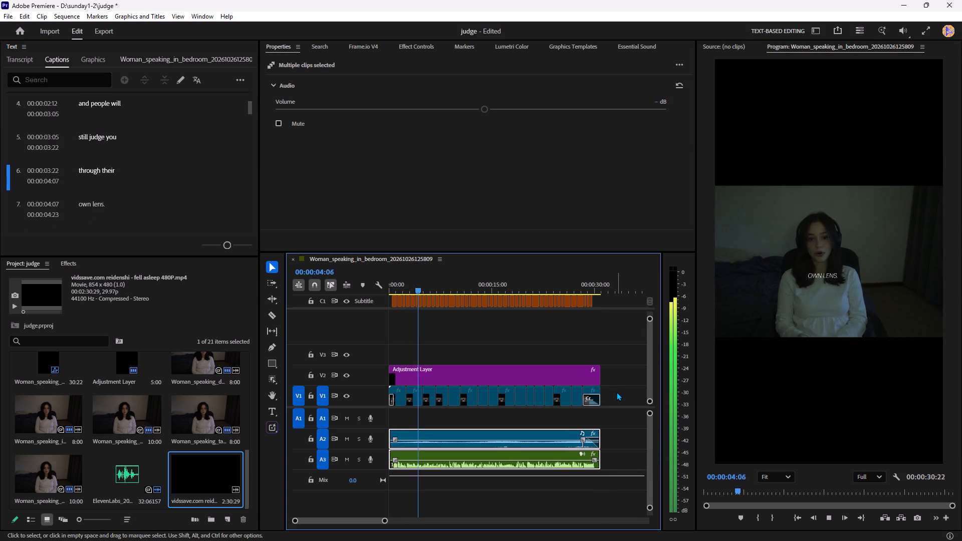
# Clear the transition at the start of the first video clip and play the opening of the sequence.
pyautogui.rightClick(392, 401)
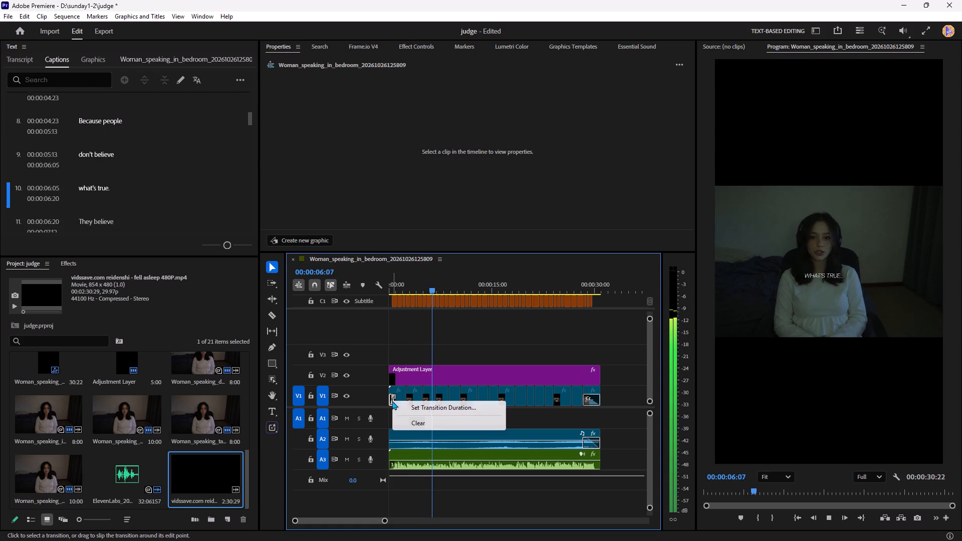
pyautogui.click(416, 420)
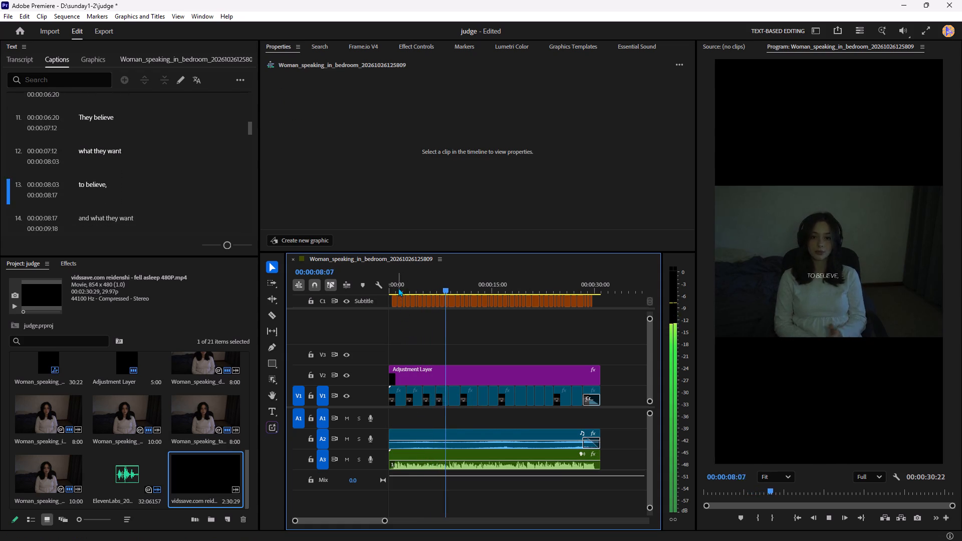
pyautogui.moveTo(398, 288); pyautogui.dragTo(341, 303)
pyautogui.press('space')
pyautogui.press('space')
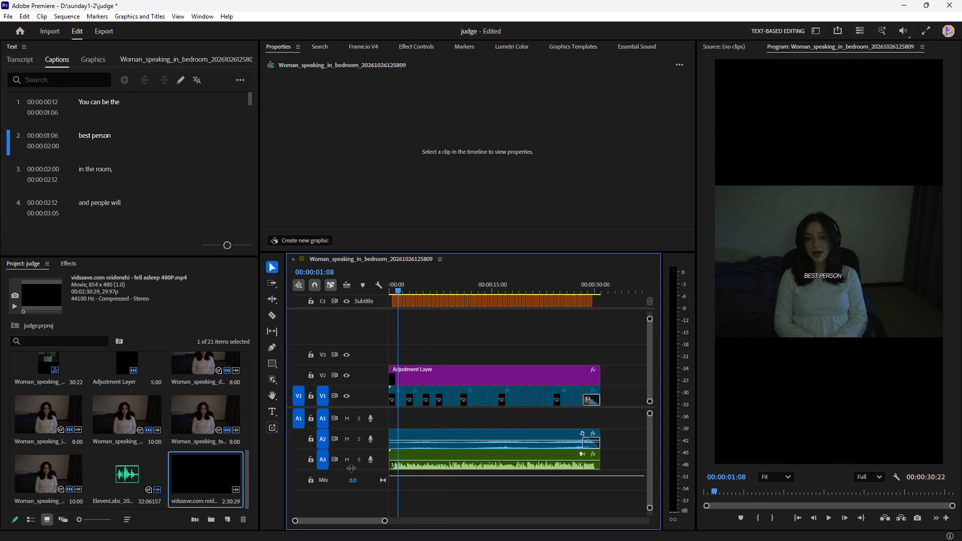
# Trim the first video clip's start to 00:00:00:12 where the speech begins, delete the gap before it, and play the opening.
pyautogui.moveTo(384, 521); pyautogui.dragTo(313, 530)
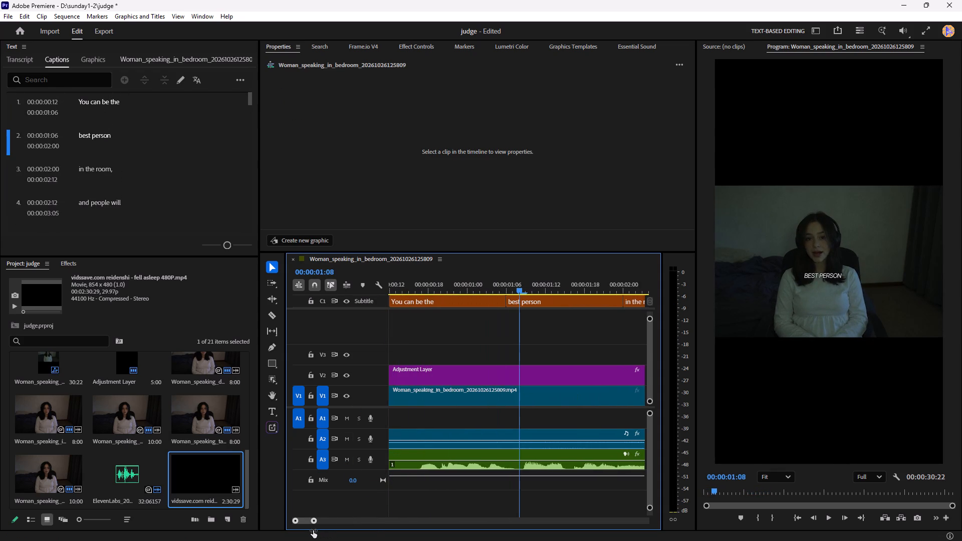
pyautogui.moveTo(313, 530); pyautogui.dragTo(328, 531)
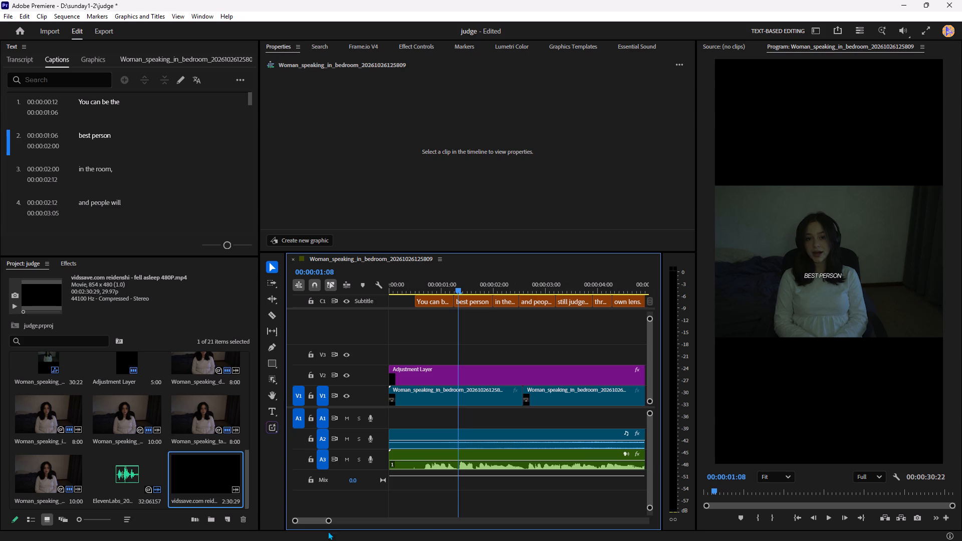
pyautogui.scroll(1, 447, 469)
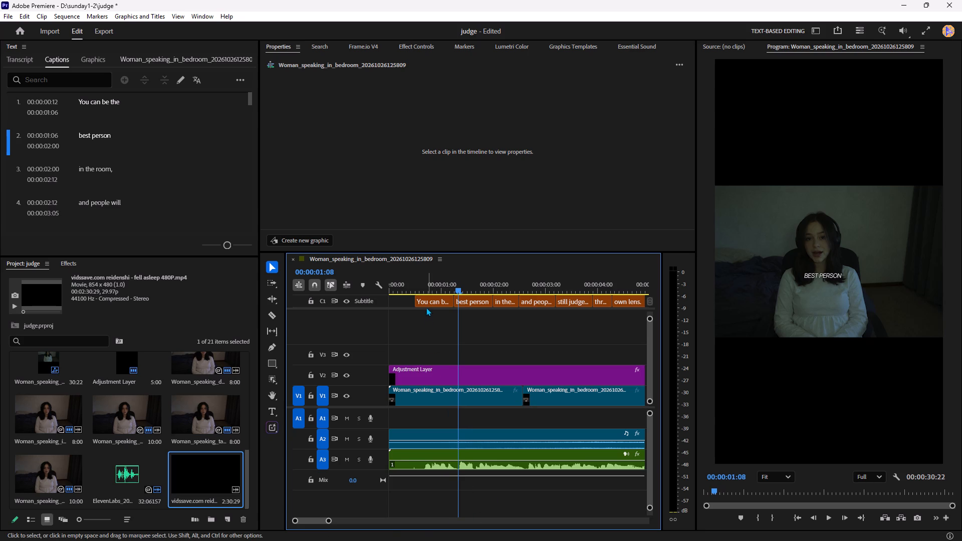
pyautogui.moveTo(426, 290); pyautogui.dragTo(422, 293)
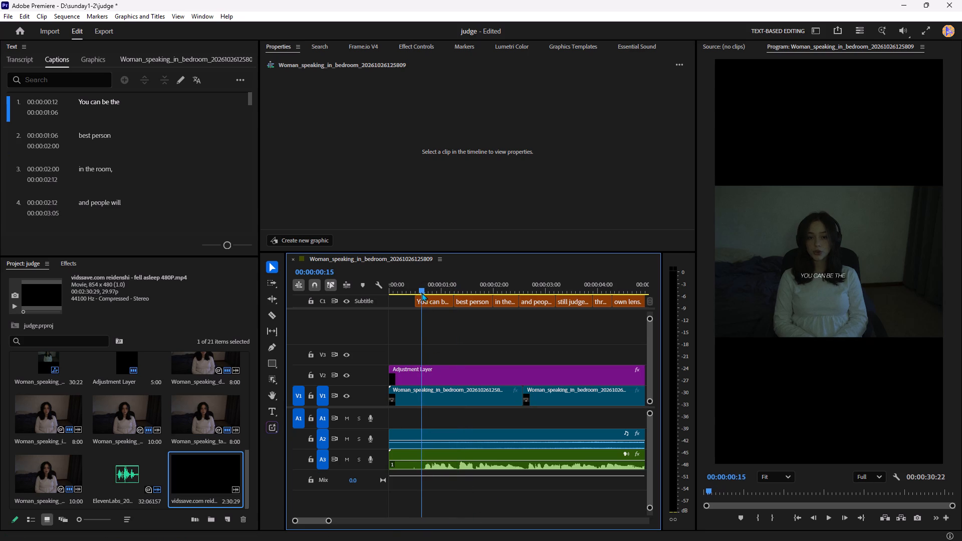
pyautogui.moveTo(422, 293); pyautogui.dragTo(414, 299)
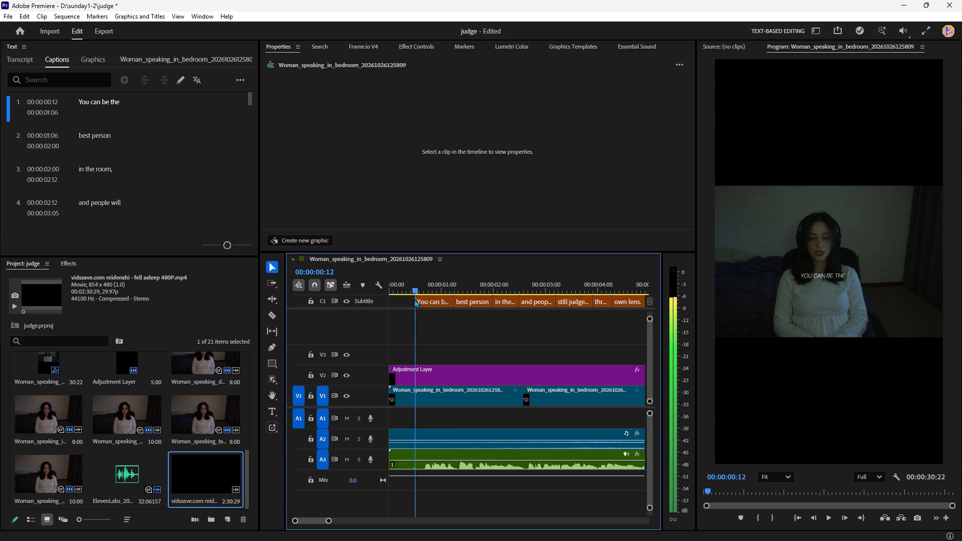
pyautogui.moveTo(414, 299); pyautogui.dragTo(414, 300)
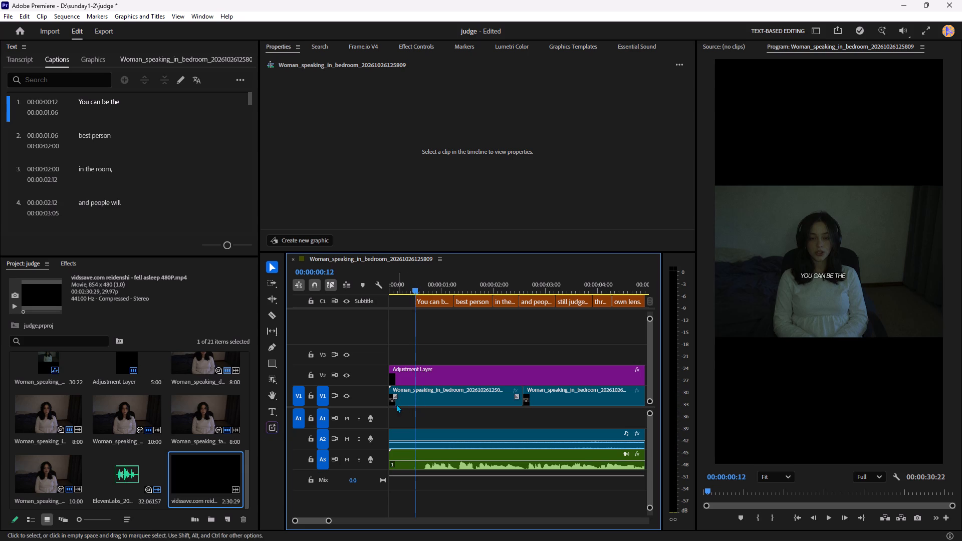
pyautogui.moveTo(391, 398); pyautogui.dragTo(408, 399)
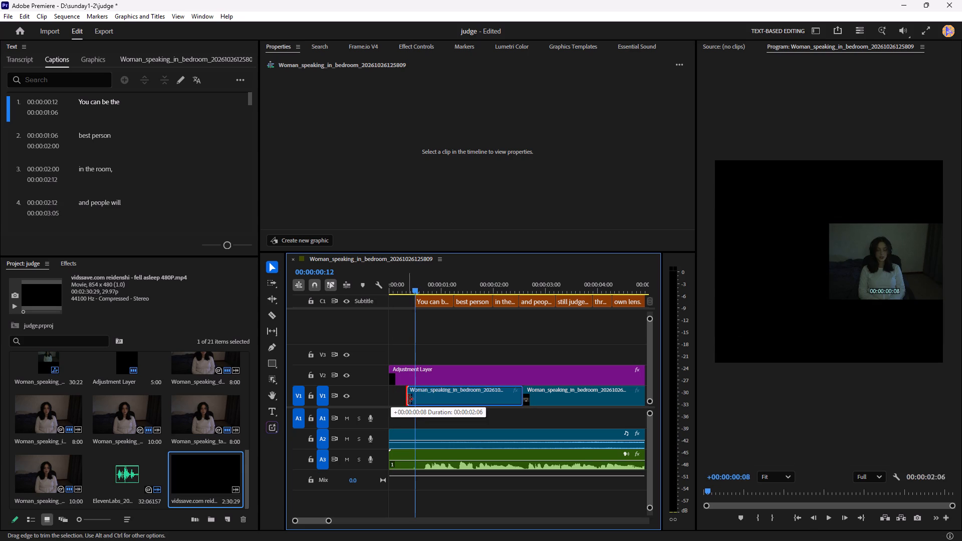
pyautogui.moveTo(408, 399); pyautogui.dragTo(414, 399)
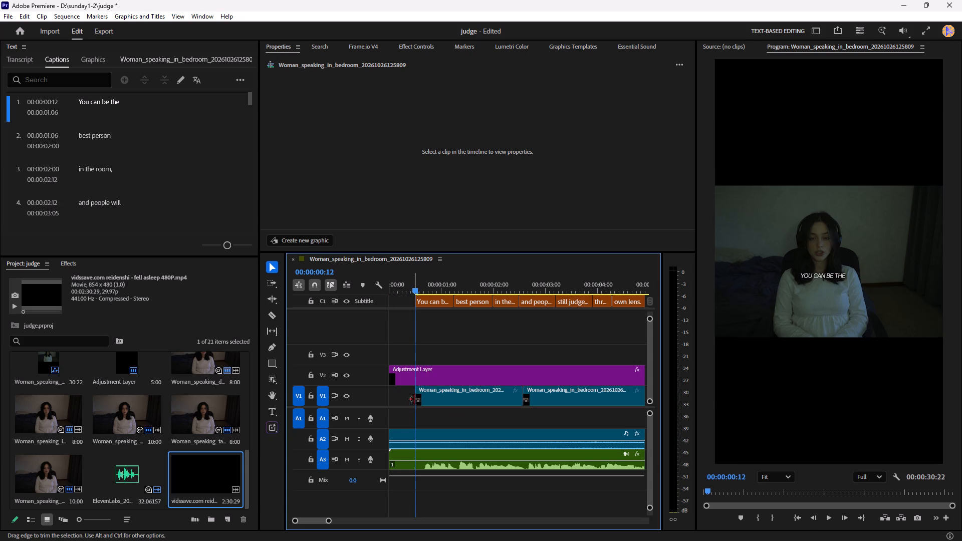
pyautogui.click(406, 397)
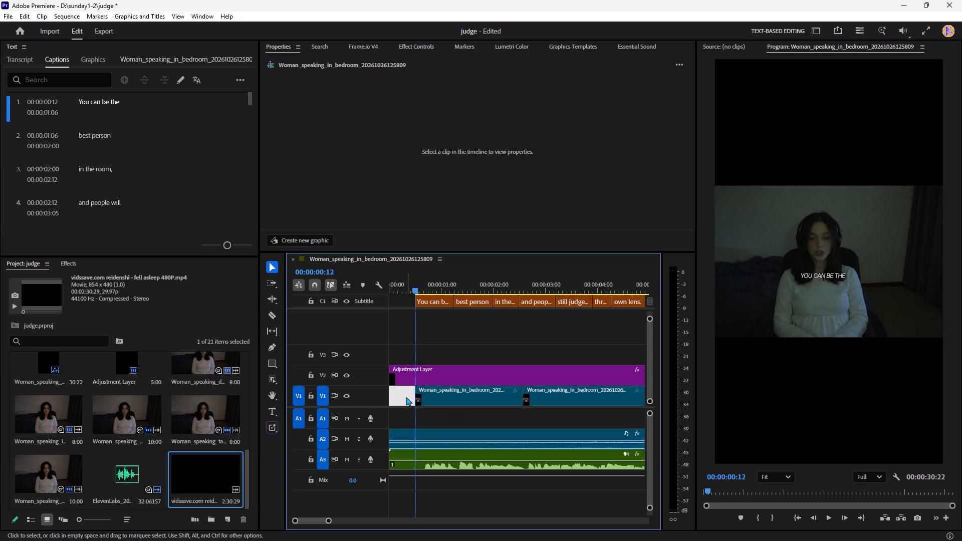
pyautogui.press('Delete')
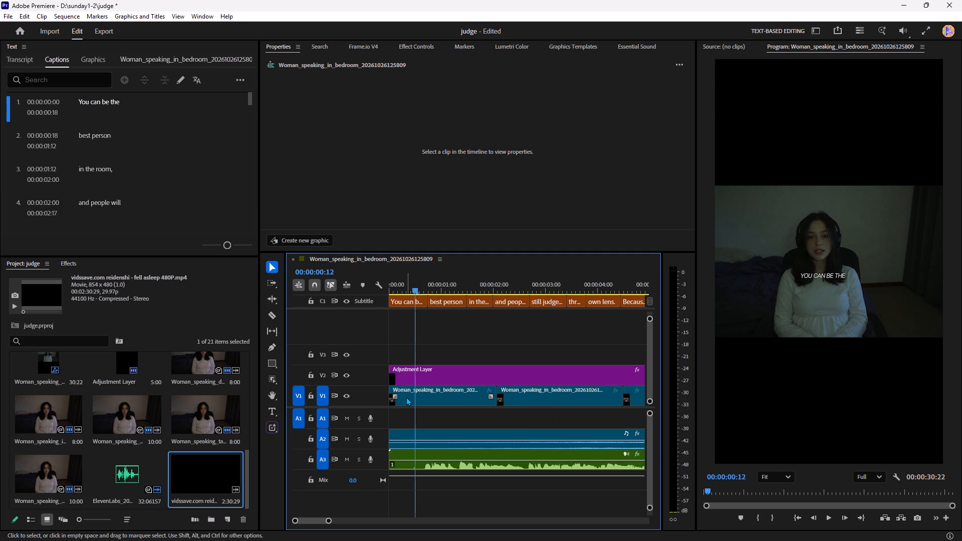
pyautogui.moveTo(398, 289); pyautogui.dragTo(363, 294)
pyautogui.press('space')
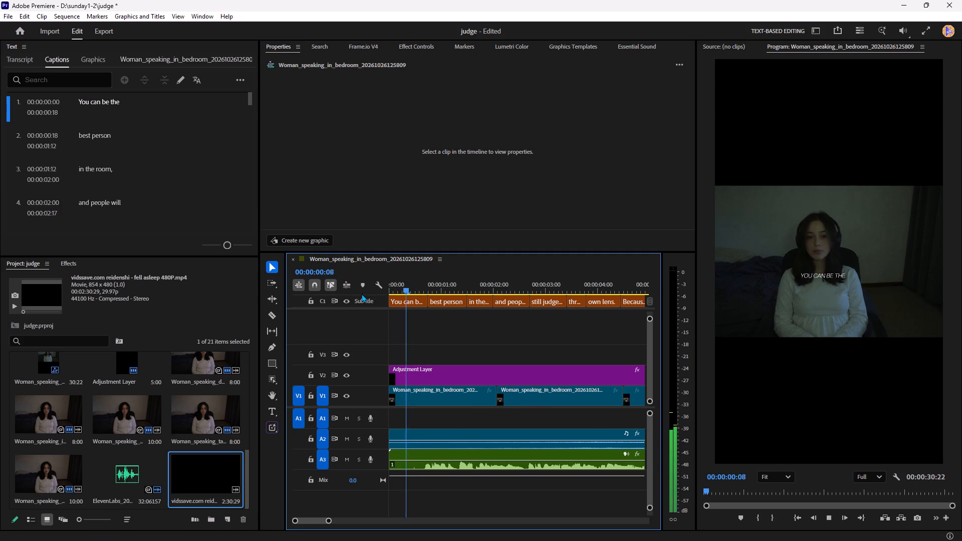
pyautogui.press('space')
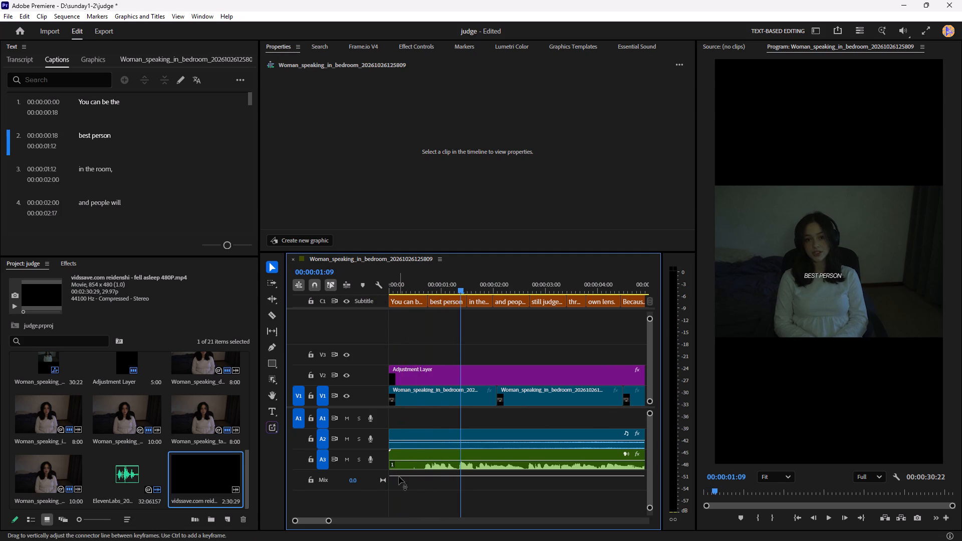
# Trim the silence off the voice clip's start up to 00:00:00:11 and move the clip back to the sequence start.
pyautogui.click(417, 287)
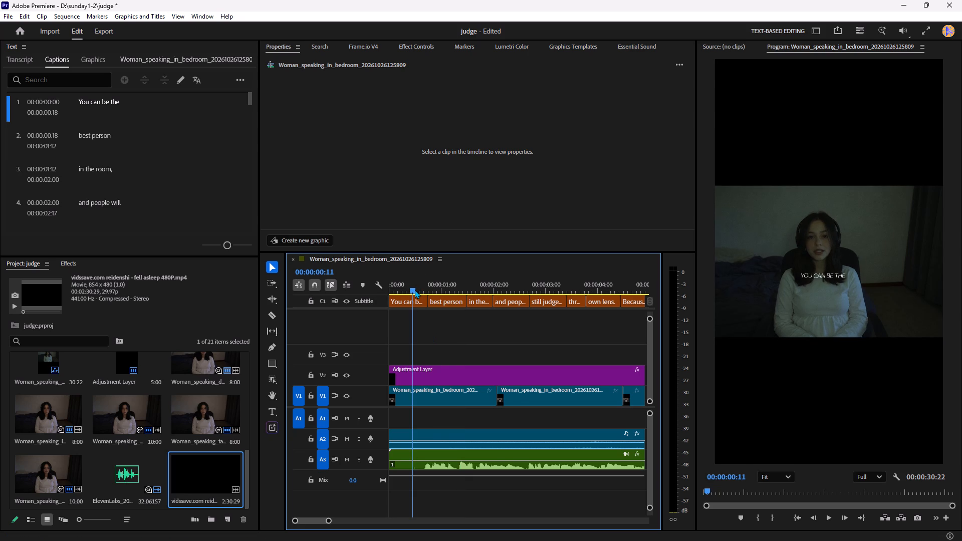
pyautogui.click(428, 458)
pyautogui.moveTo(393, 456); pyautogui.dragTo(394, 456)
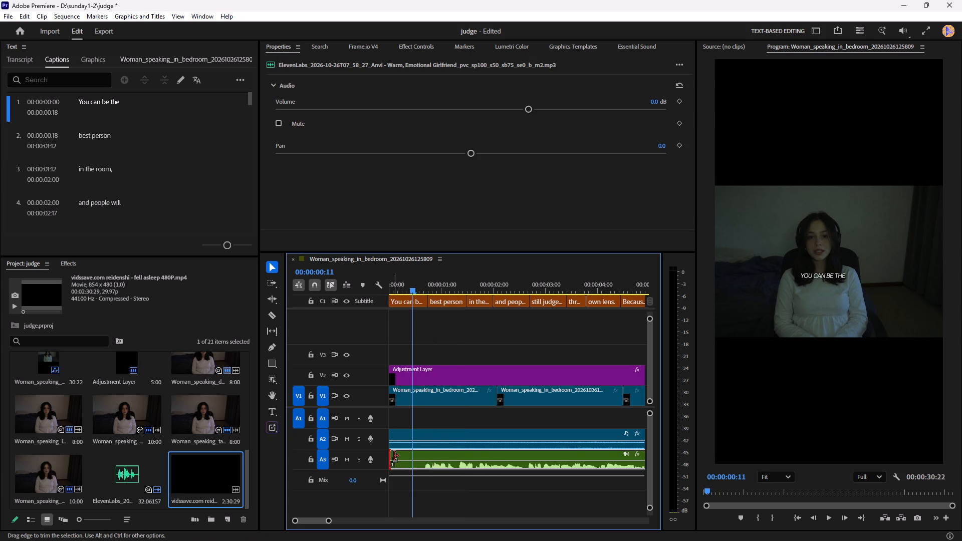
pyautogui.moveTo(394, 456); pyautogui.dragTo(415, 459)
pyautogui.click(405, 461)
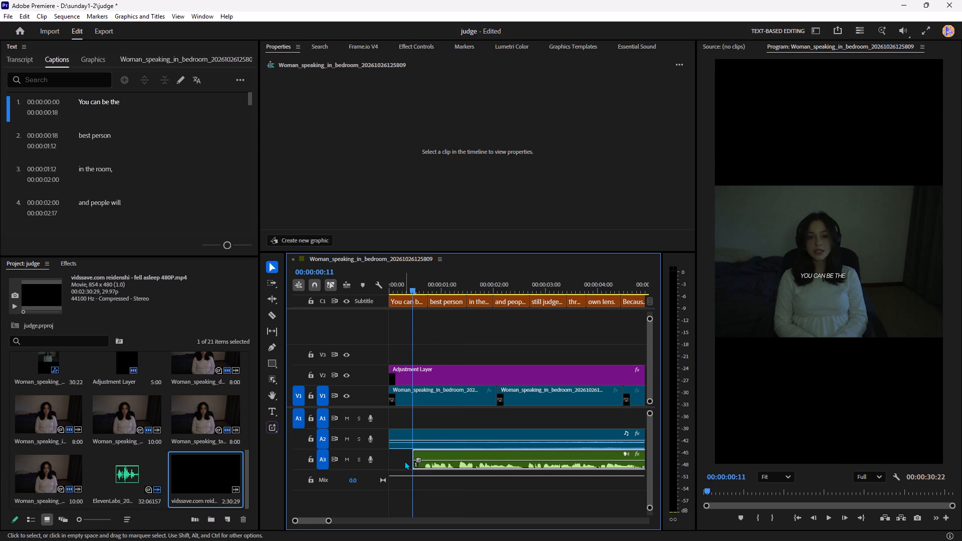
pyautogui.press('Delete')
pyautogui.press('Delete')
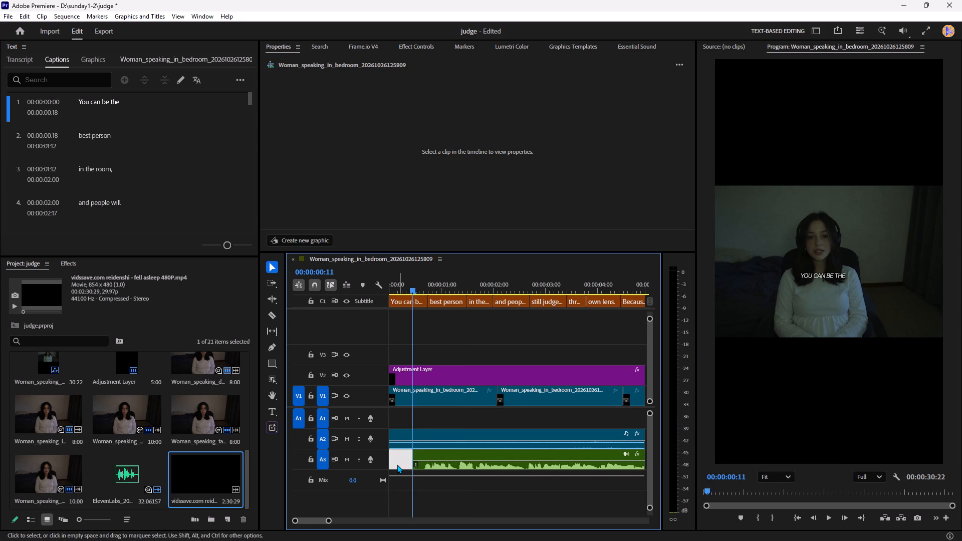
pyautogui.click(397, 464)
pyautogui.click(396, 461)
pyautogui.press('Delete')
pyautogui.click(402, 457)
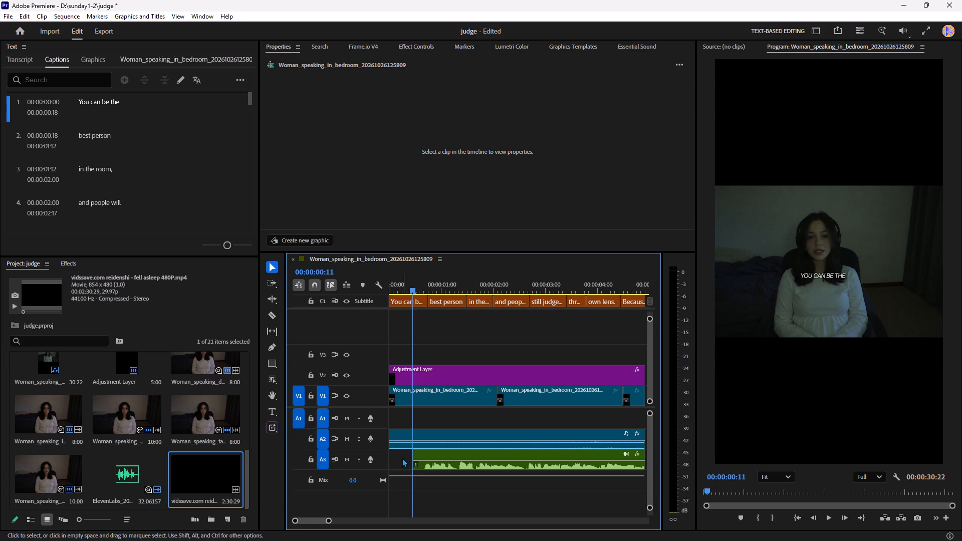
pyautogui.moveTo(424, 452); pyautogui.dragTo(403, 455)
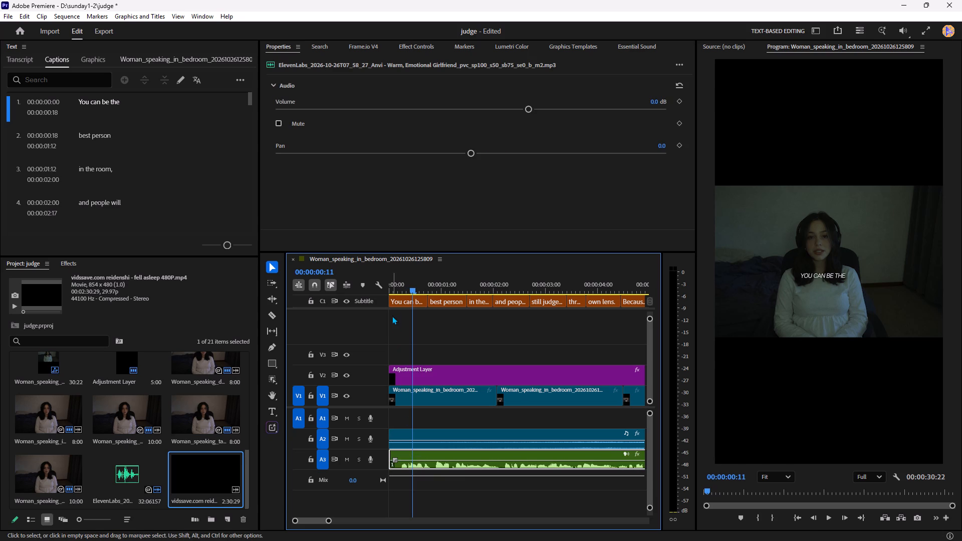
# Play the sequence through, then trim the adjustment layer to the last video clip's end and the song to the voice clip's end at 00:00:30:11.
pyautogui.moveTo(401, 291); pyautogui.dragTo(363, 298)
pyautogui.press('space')
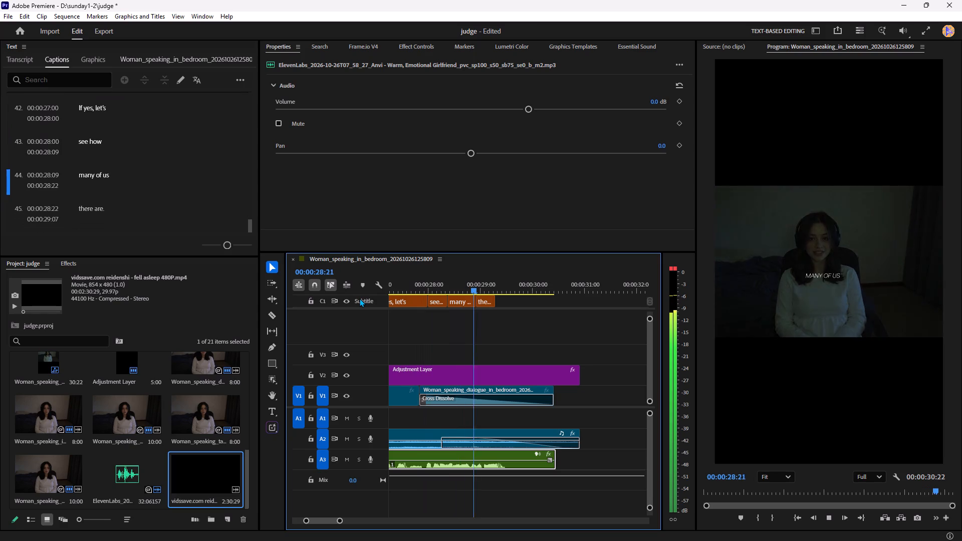
pyautogui.scroll(1, 360, 298)
pyautogui.press('space')
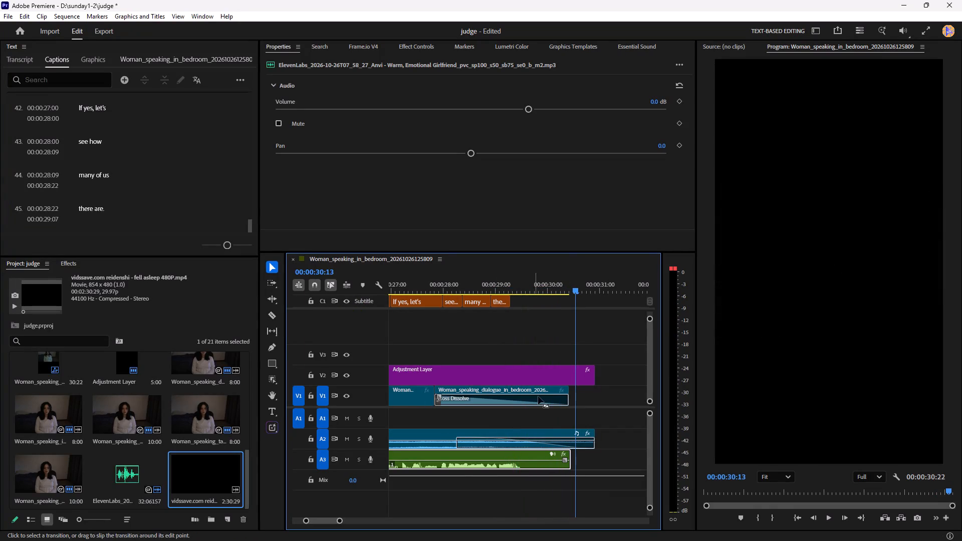
pyautogui.moveTo(593, 376); pyautogui.dragTo(564, 382)
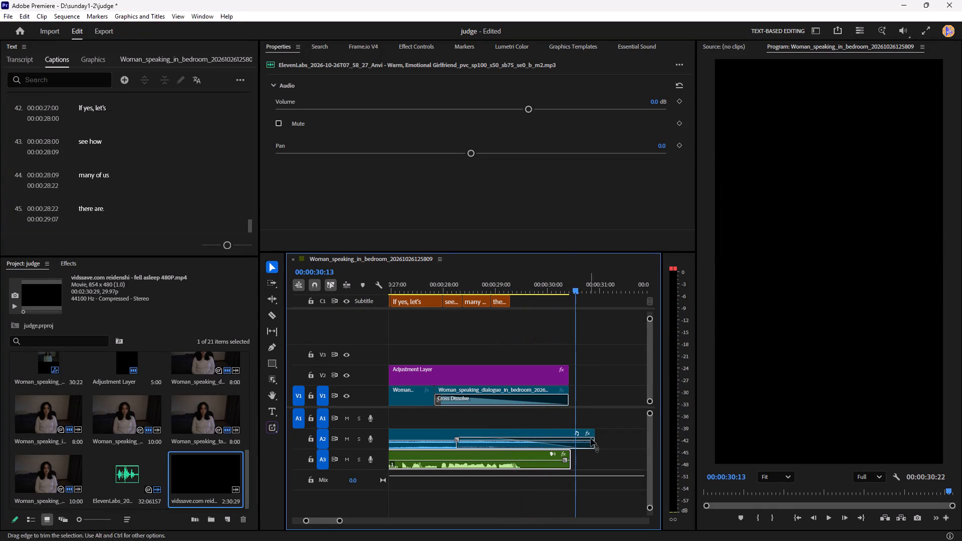
pyautogui.moveTo(597, 440); pyautogui.dragTo(571, 444)
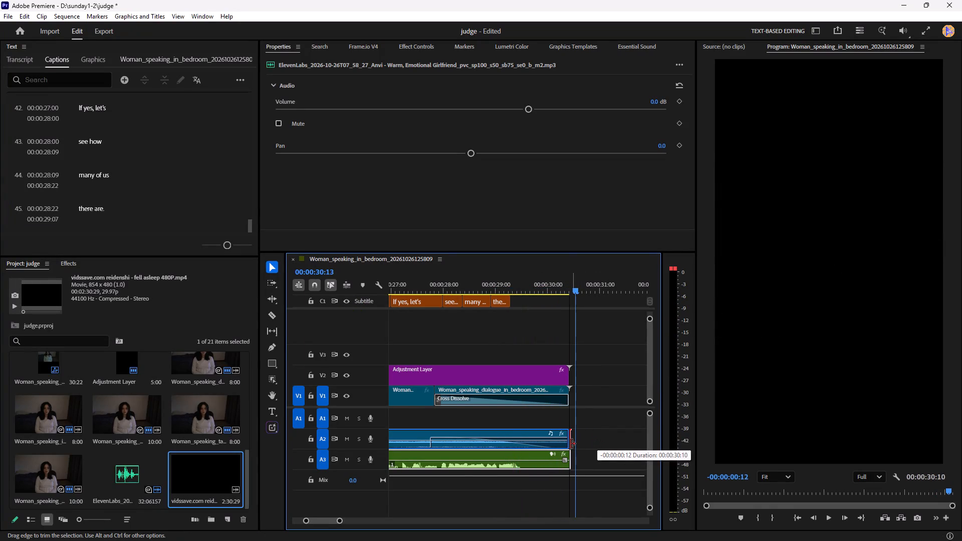
pyautogui.moveTo(571, 444); pyautogui.dragTo(573, 445)
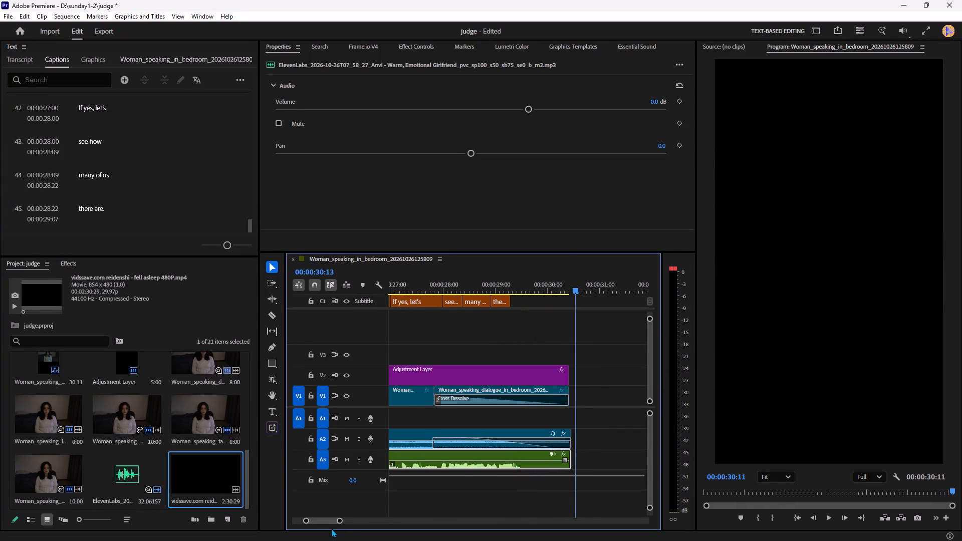
# Play the opening seconds of the sequence repeatedly from the start to check the trimmed voice and video against the subtitles.
pyautogui.moveTo(329, 521); pyautogui.dragTo(216, 521)
pyautogui.moveTo(413, 283); pyautogui.dragTo(255, 290)
pyautogui.press('space')
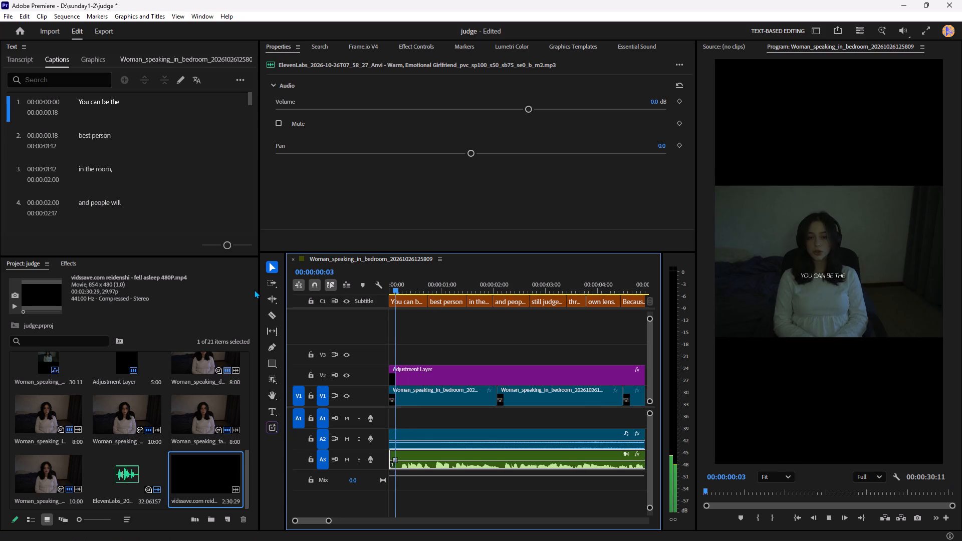
pyautogui.press('space')
pyautogui.moveTo(395, 290); pyautogui.dragTo(378, 294)
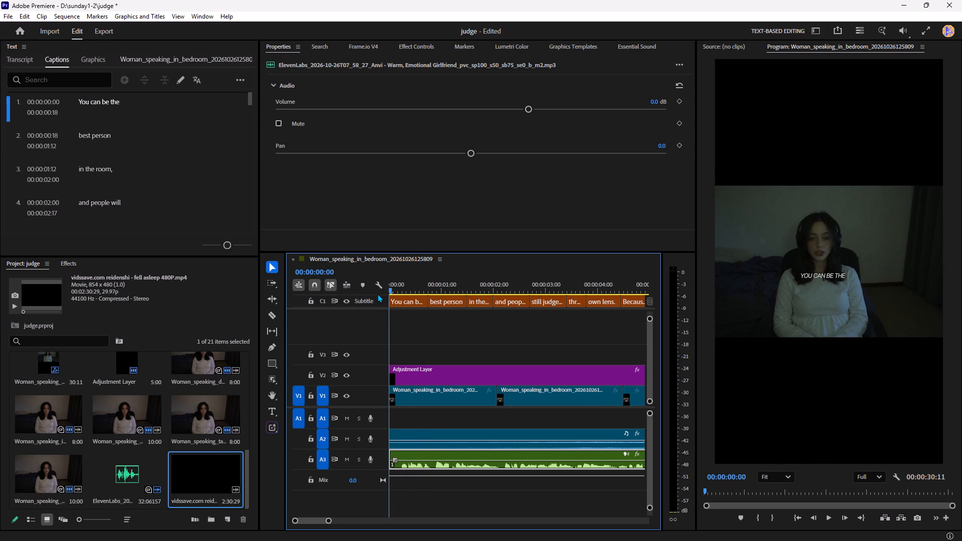
pyautogui.press('space')
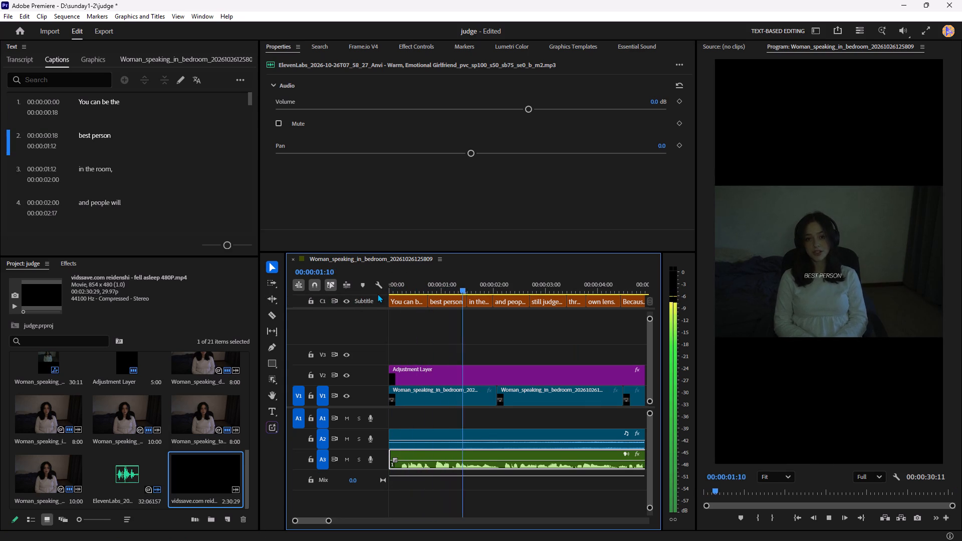
pyautogui.moveTo(410, 290); pyautogui.dragTo(359, 297)
pyautogui.press('space')
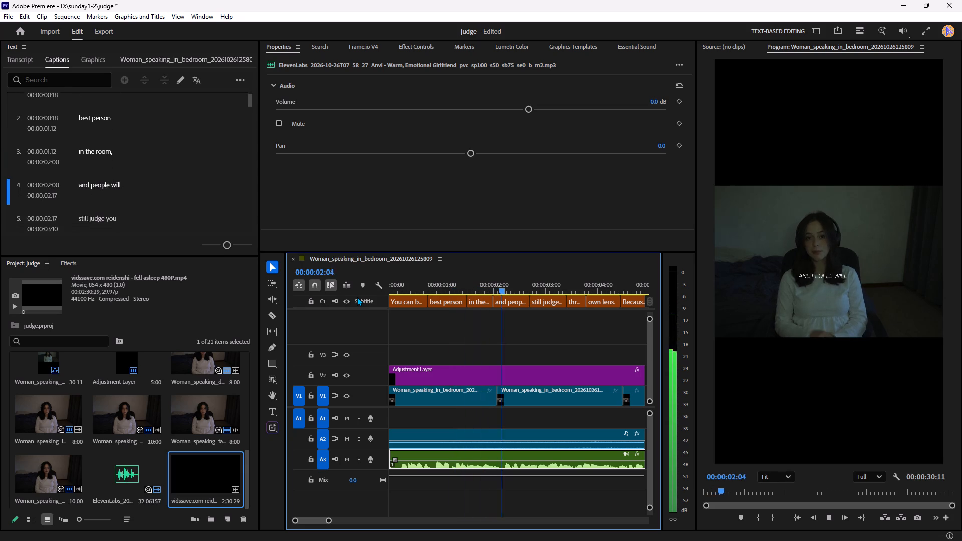
pyautogui.press('space')
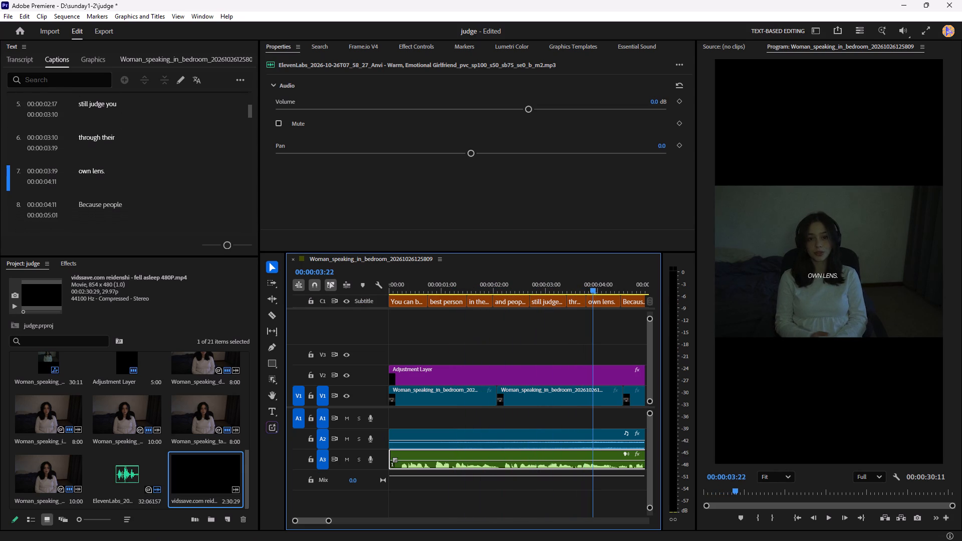
# Switch to Chrome, search the web for mixkit in a new tab and open the Mixkit site.
pyautogui.click(494, 531)
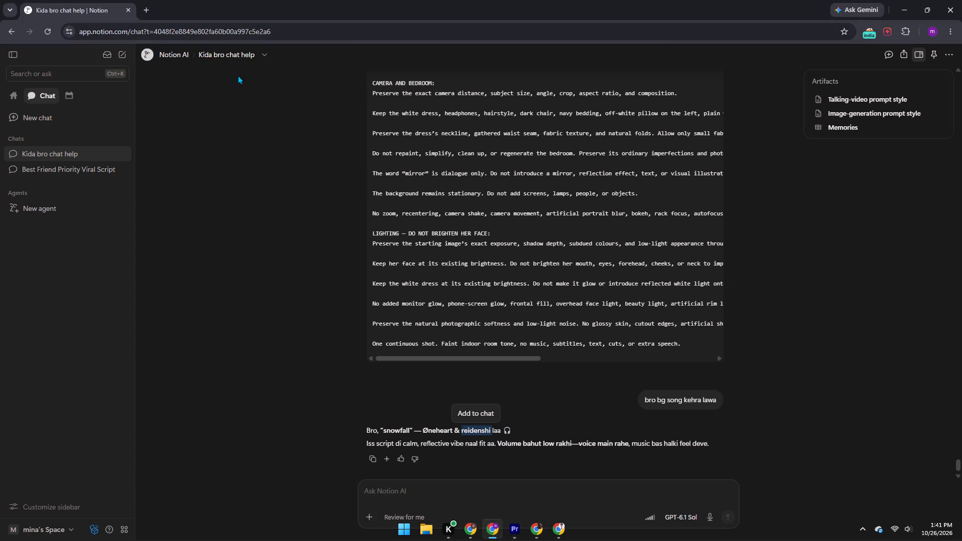
pyautogui.click(141, 3)
pyautogui.write('mixkit')
pyautogui.press('Return')
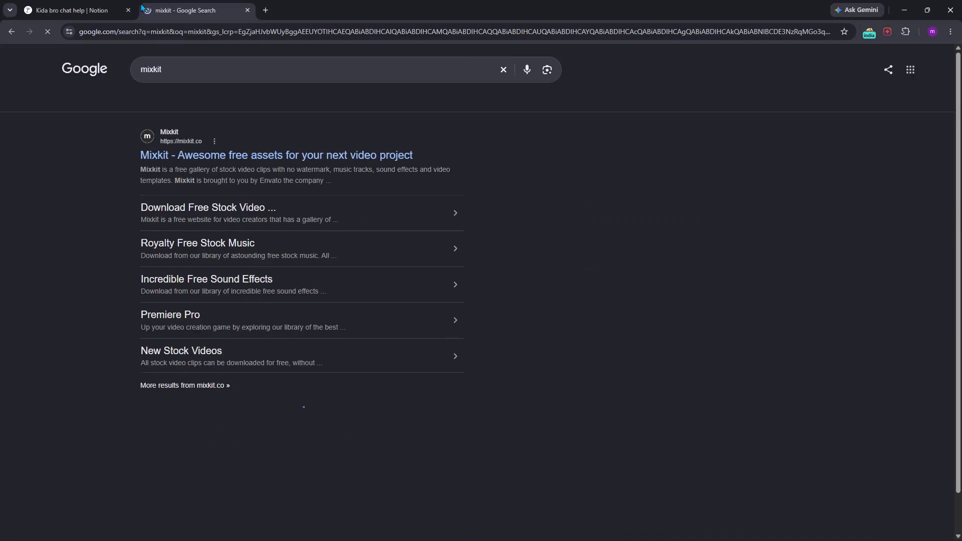
pyautogui.click(183, 153)
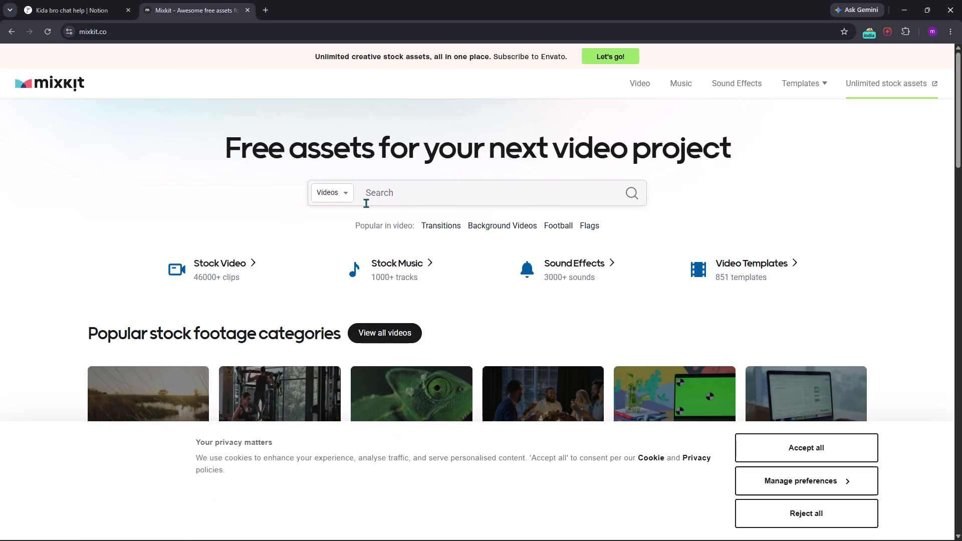
# Search Mixkit's sound effects for noise and accept all cookies.
pyautogui.click(337, 197)
pyautogui.click(338, 269)
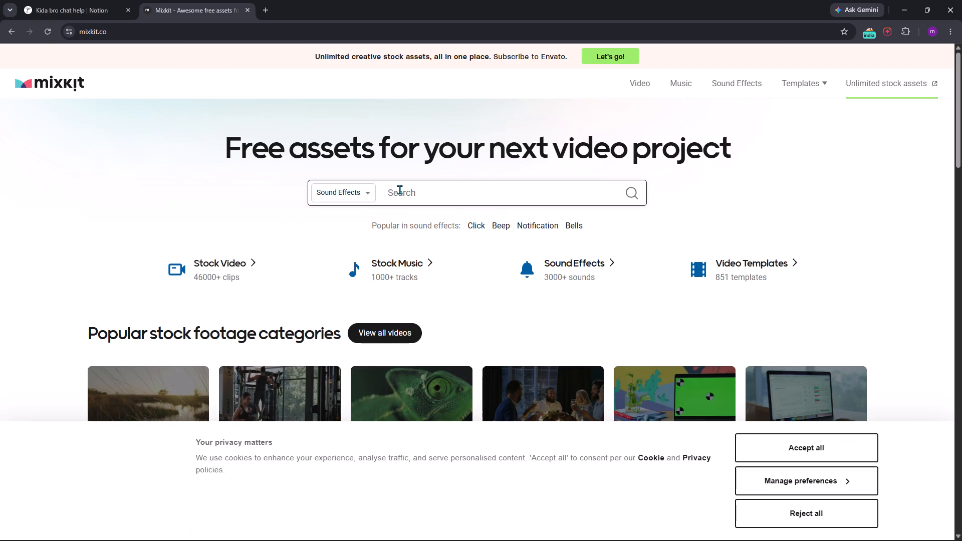
pyautogui.write('noisd')
pyautogui.press('BackSpace')
pyautogui.press('e')
pyautogui.press('Return')
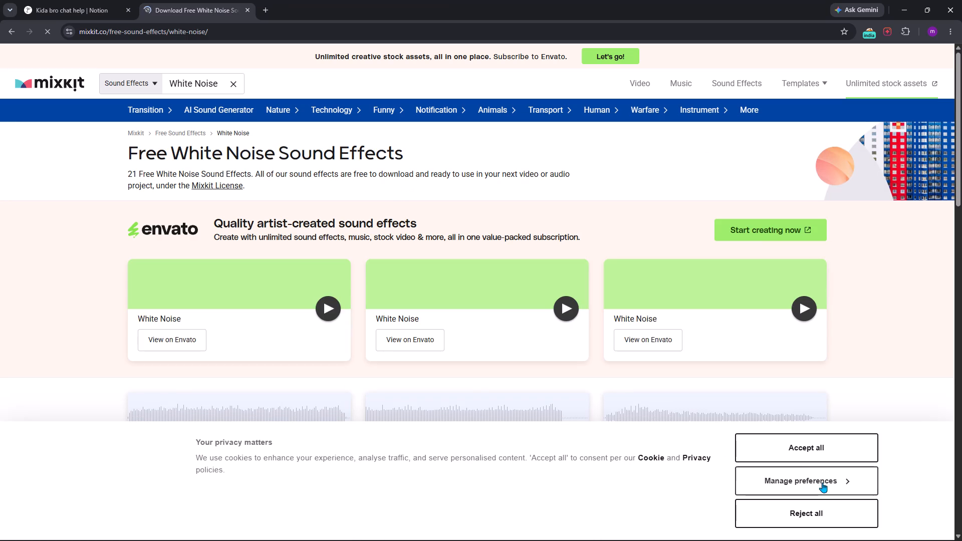
pyautogui.click(801, 451)
# Preview the first white noise sound effects, from Deep cinematic wind hum through Space rocket full power turbine.
pyautogui.scroll(-3, 369, 379)
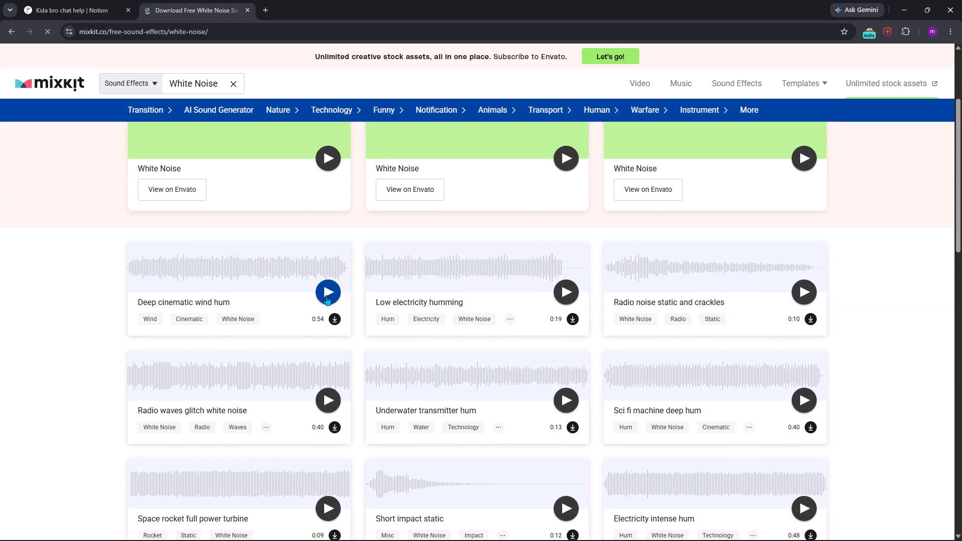
pyautogui.click(326, 295)
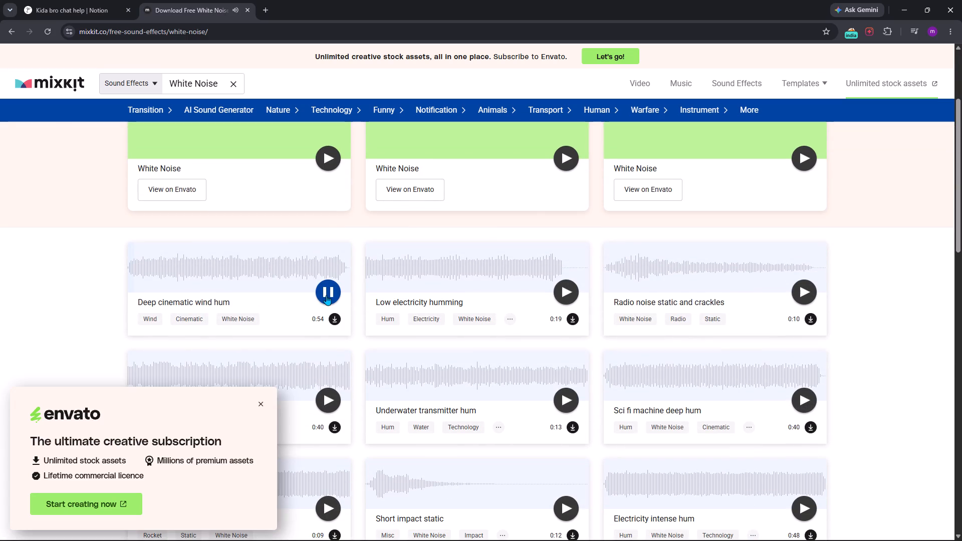
pyautogui.click(262, 404)
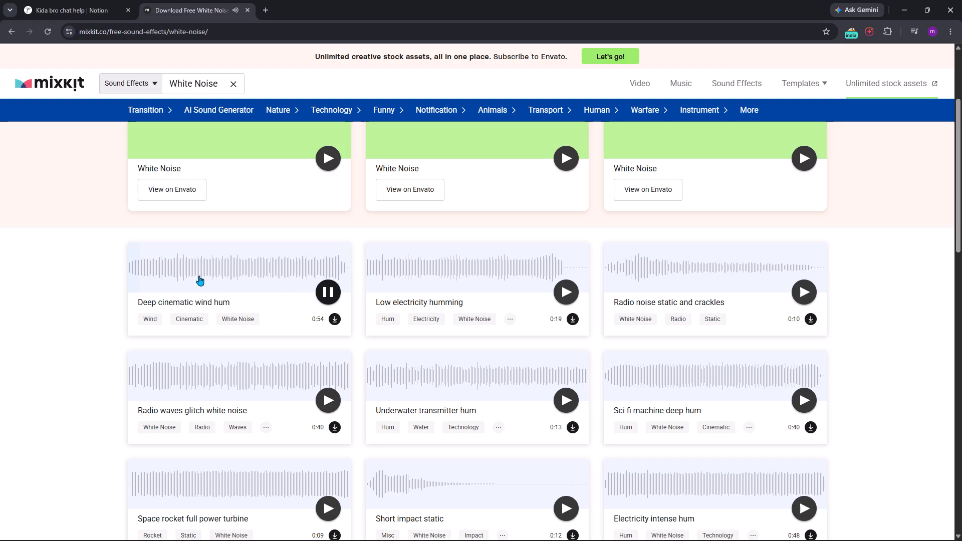
pyautogui.click(571, 294)
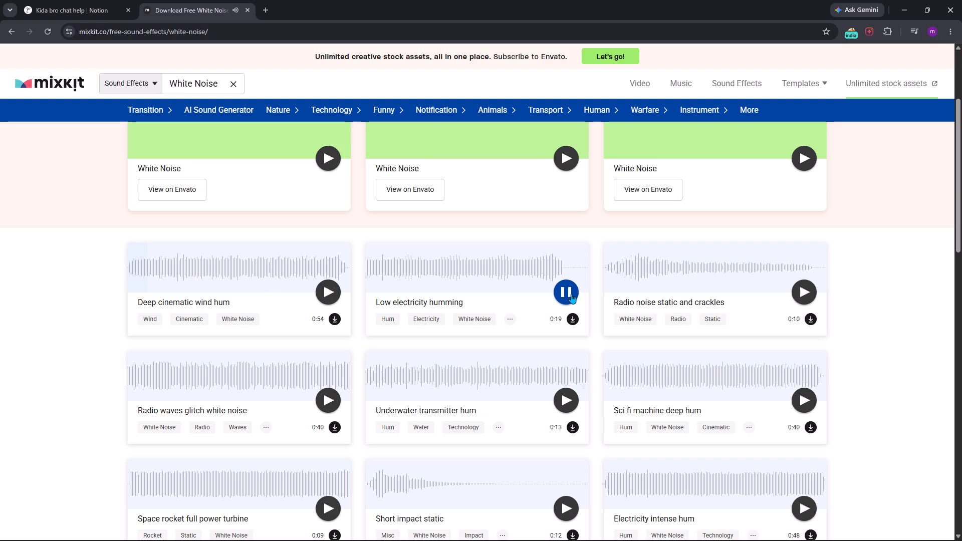
pyautogui.click(801, 291)
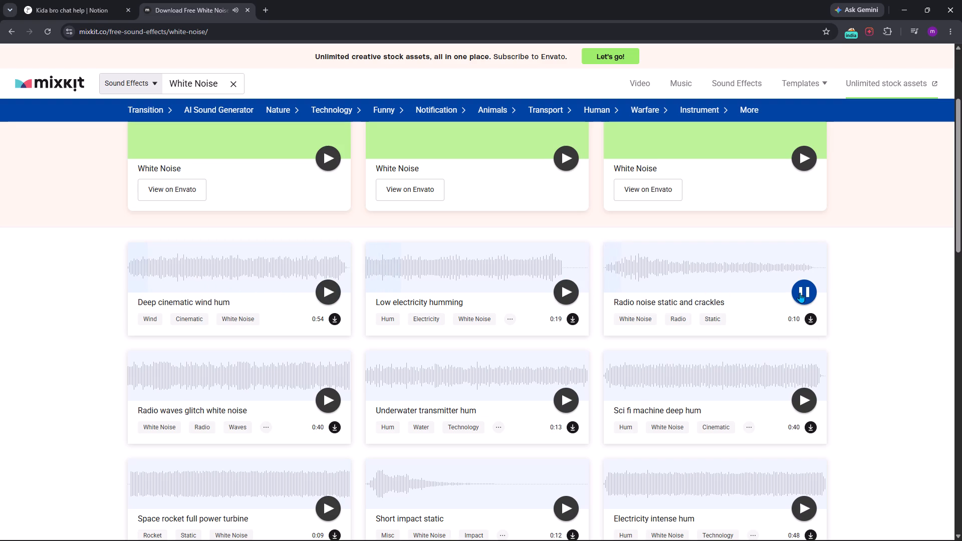
pyautogui.click(809, 403)
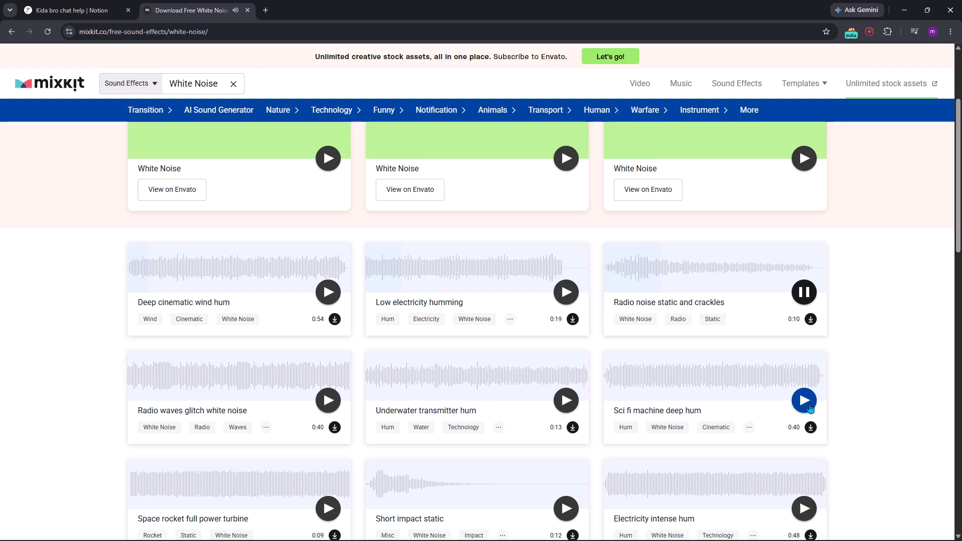
pyautogui.click(575, 407)
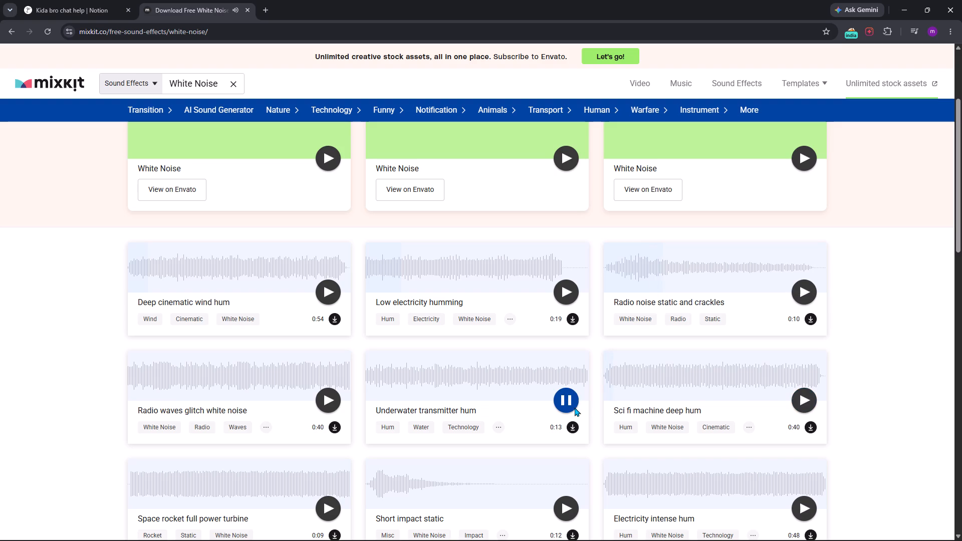
pyautogui.scroll(-2, 575, 407)
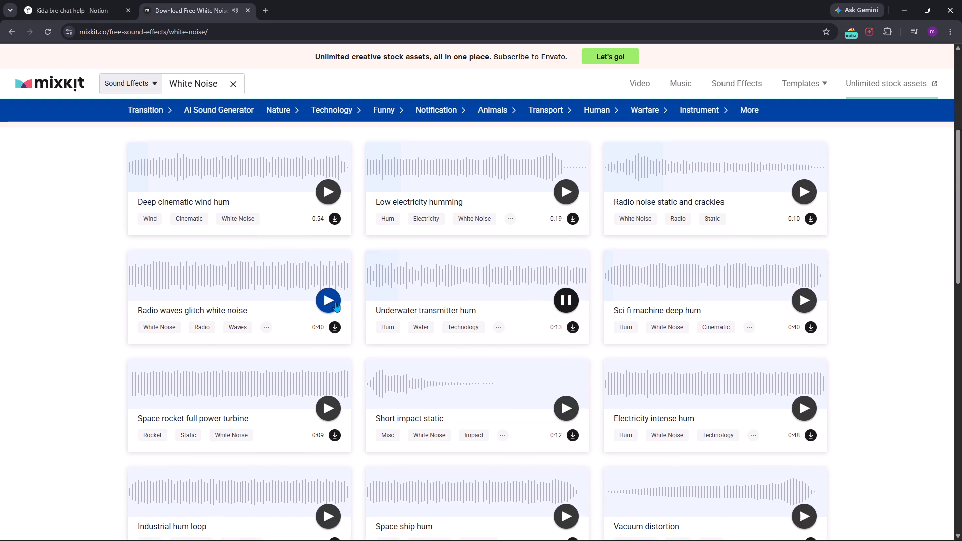
pyautogui.click(335, 302)
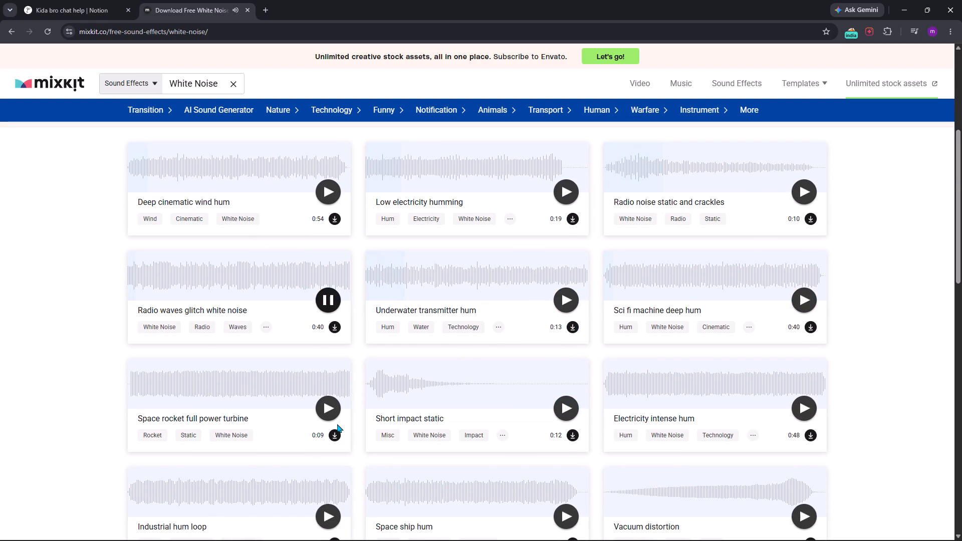
pyautogui.click(336, 413)
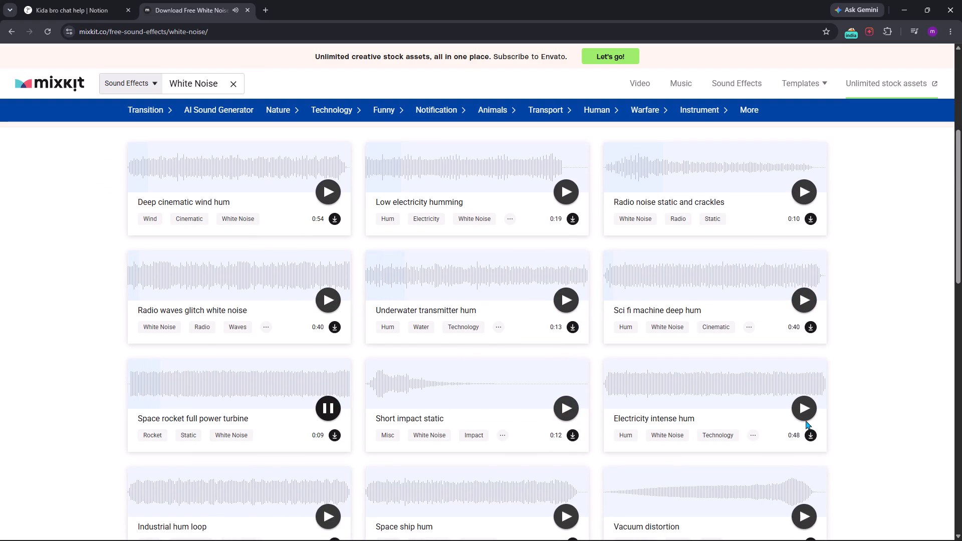
# Preview more white noise effects, including Electricity intense hum, Space ship hum, Industrial hum loop, Underwater white noise and Dial error tone.
pyautogui.click(812, 410)
pyautogui.scroll(-1, 653, 423)
pyautogui.click(572, 463)
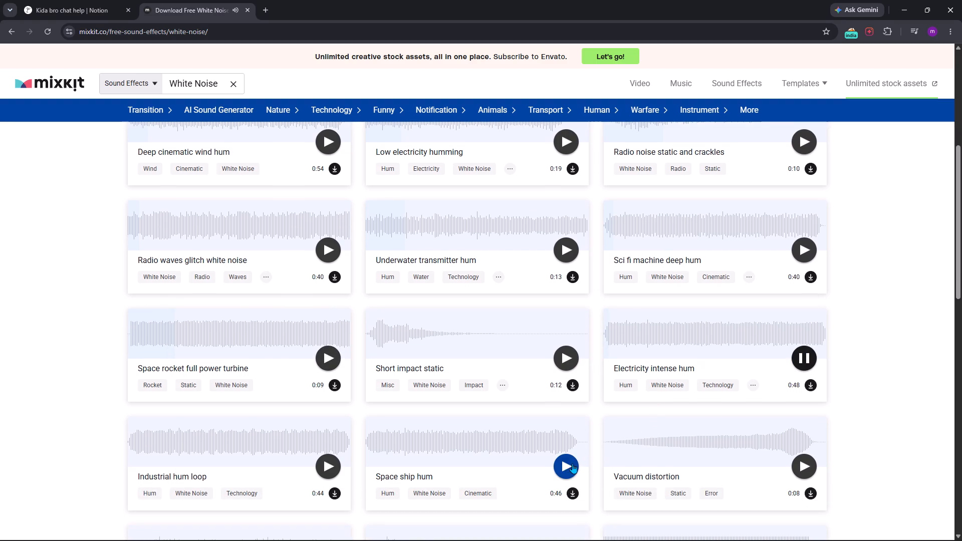
pyautogui.click(561, 363)
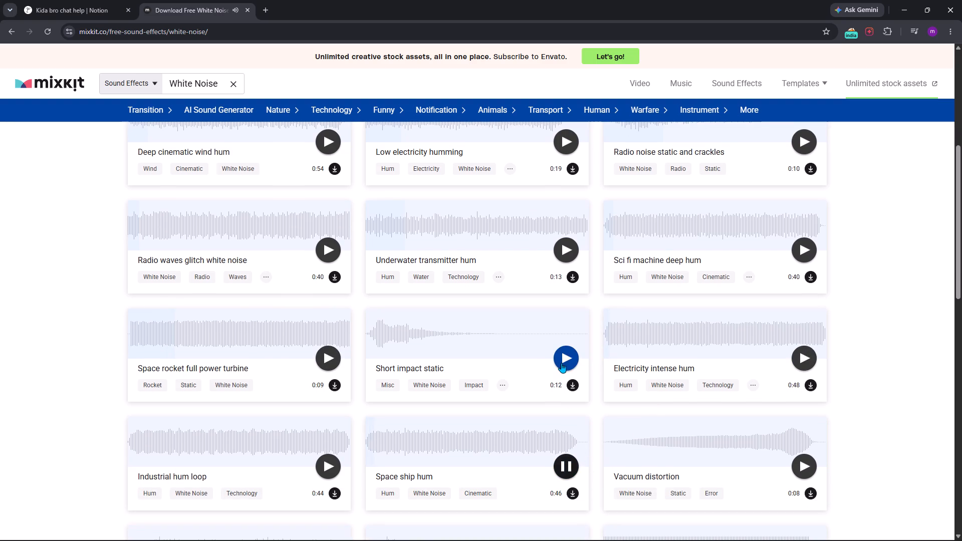
pyautogui.click(330, 471)
pyautogui.scroll(-2, 675, 457)
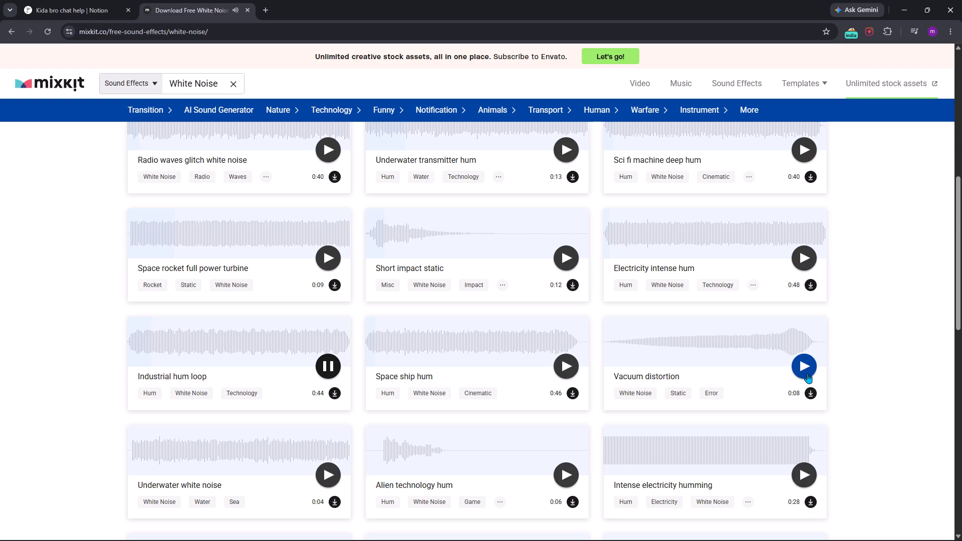
pyautogui.click(331, 477)
pyautogui.scroll(-3, 331, 477)
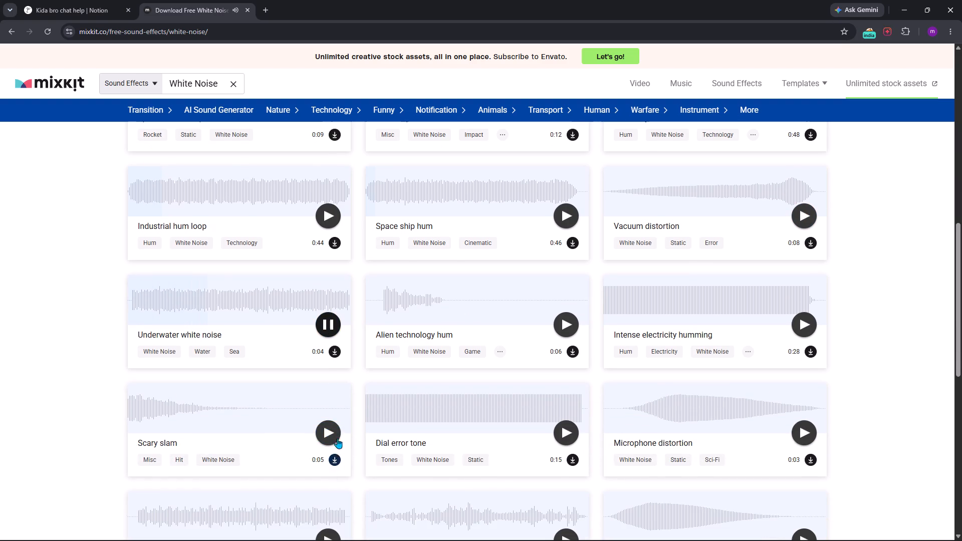
pyautogui.click(565, 429)
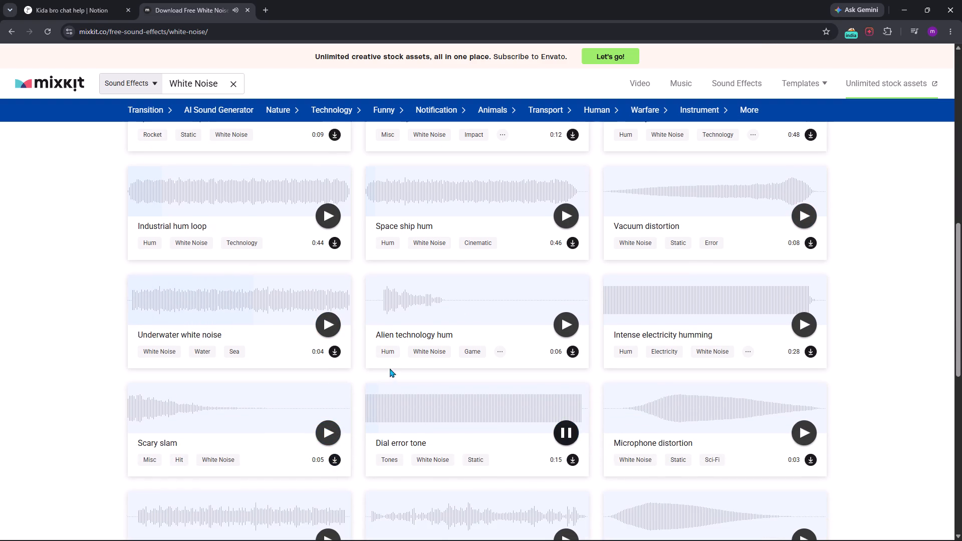
pyautogui.scroll(2, 352, 353)
pyautogui.click(569, 527)
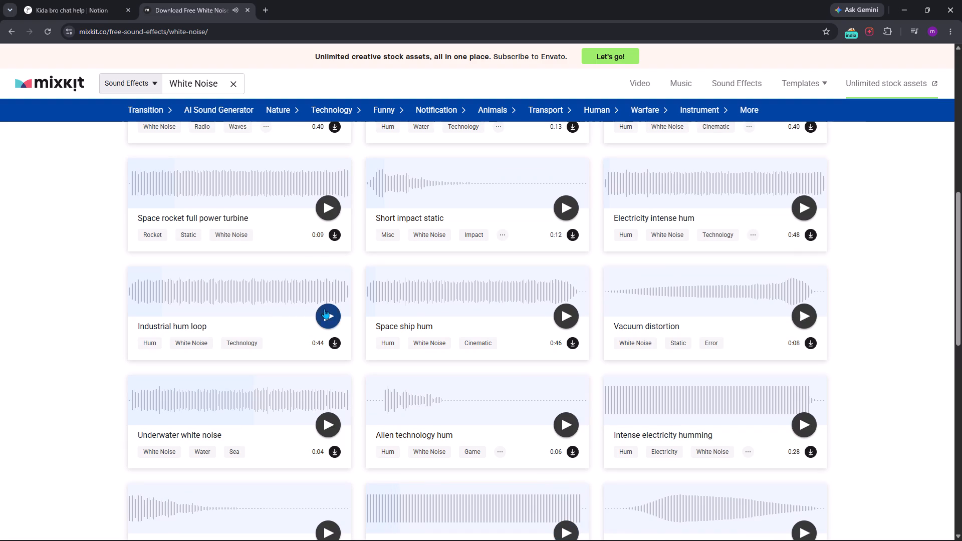
# Replay Industrial hum loop, download it, and stop its preview.
pyautogui.click(324, 309)
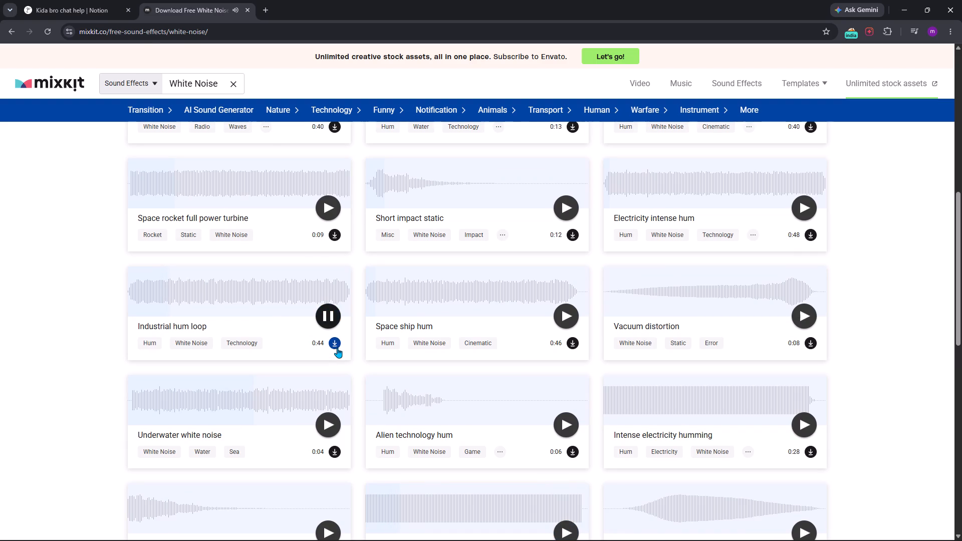
pyautogui.click(337, 346)
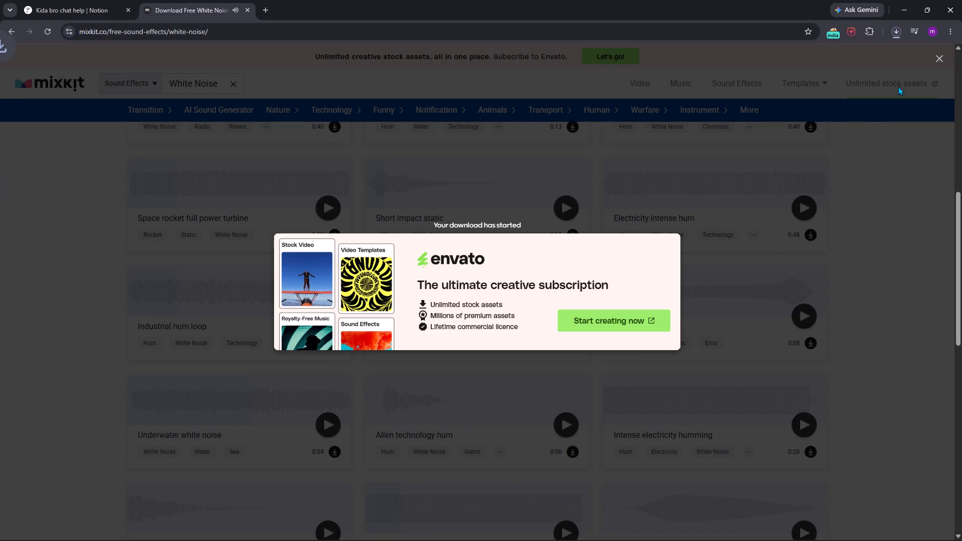
pyautogui.click(942, 61)
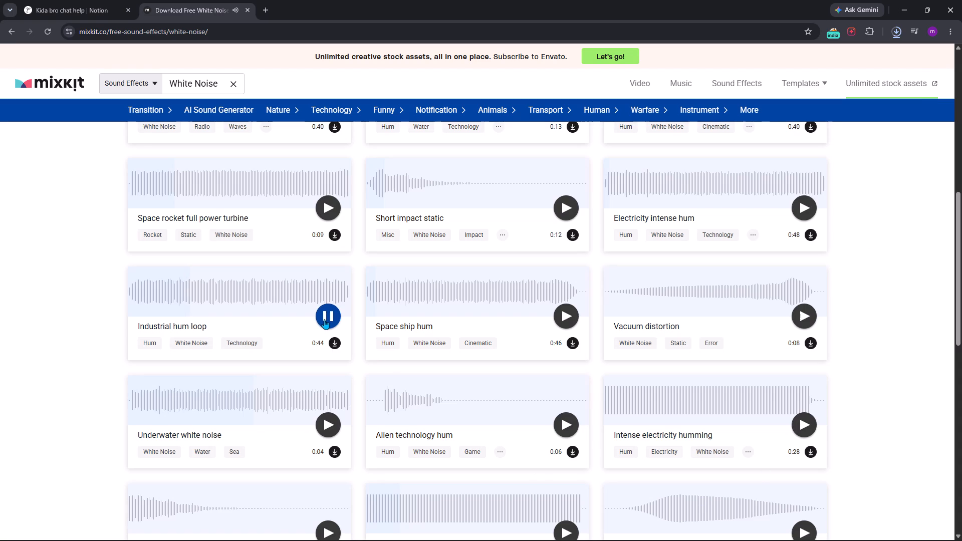
pyautogui.click(324, 319)
# Switch to Premiere, import mixkit-industrial-hum-loop-2139 from Downloads, and place it on track A1 at the sequence start.
pyautogui.click(511, 532)
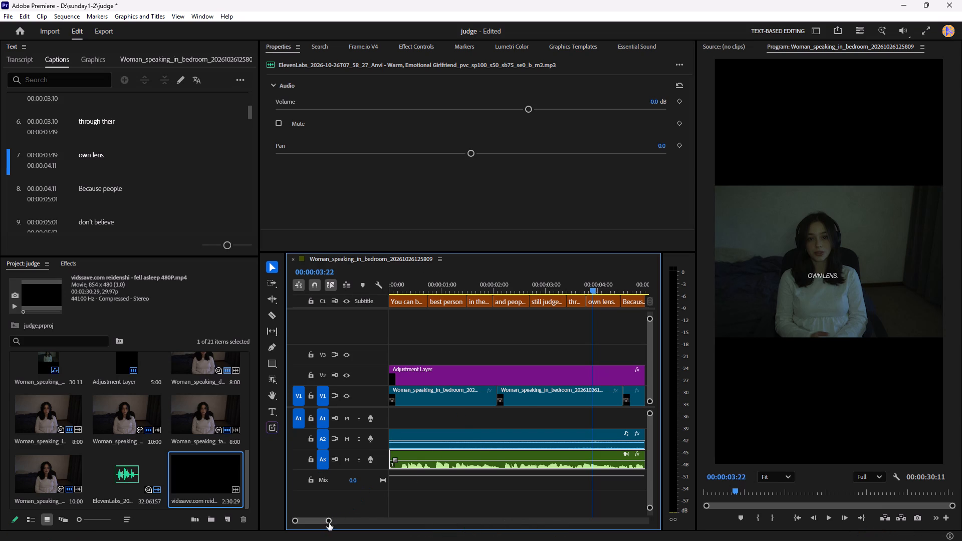
pyautogui.moveTo(329, 523); pyautogui.dragTo(395, 516)
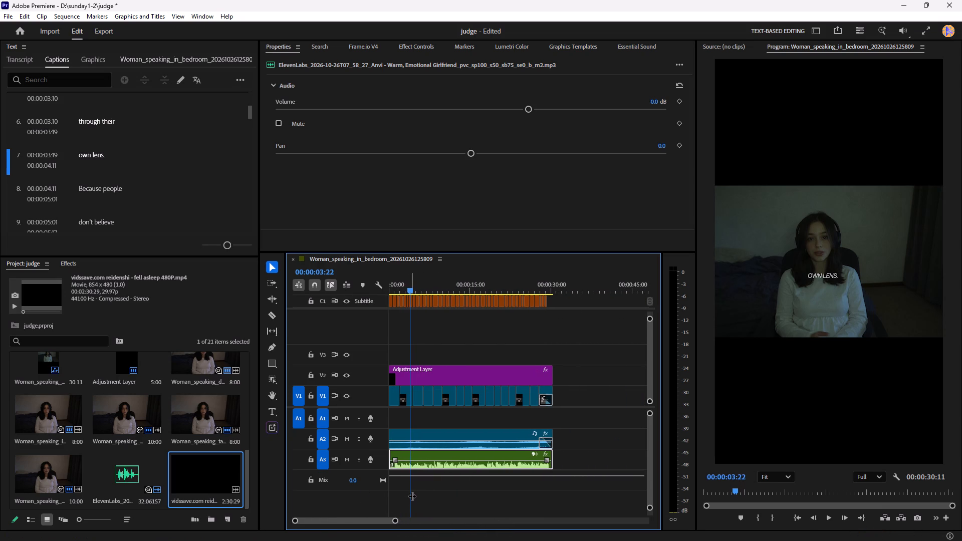
pyautogui.hotkey('ctrl', 'i')
pyautogui.click(163, 115)
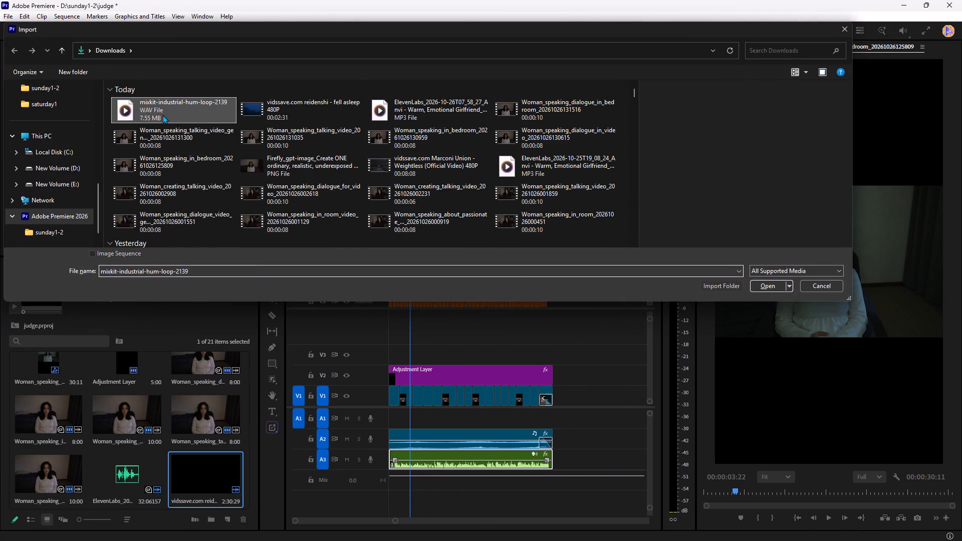
pyautogui.press('Return')
pyautogui.moveTo(47, 471); pyautogui.dragTo(310, 418)
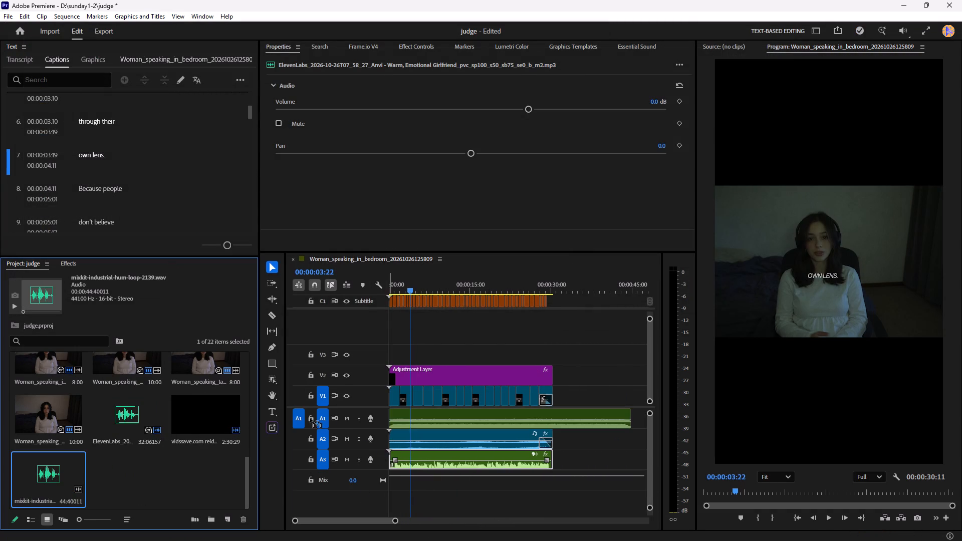
pyautogui.moveTo(310, 418); pyautogui.dragTo(388, 416)
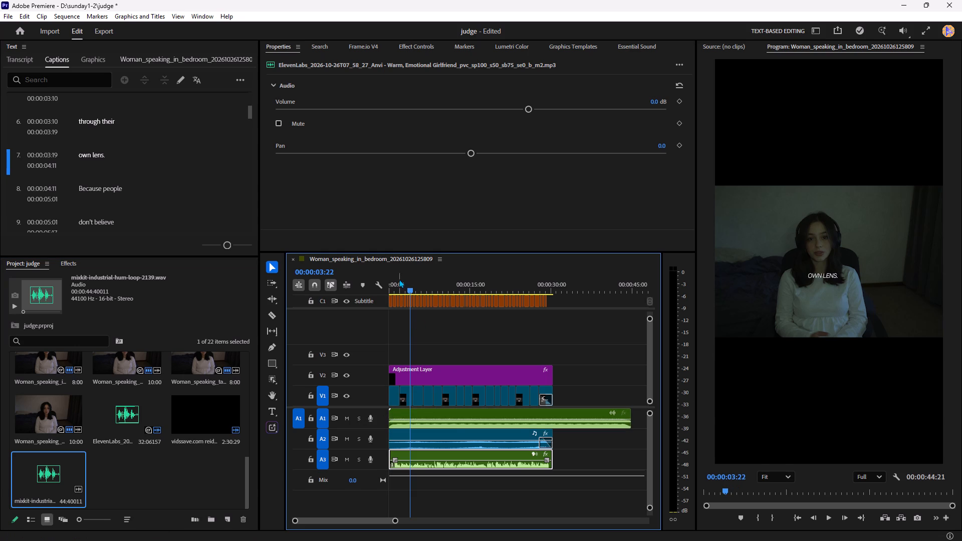
# Play the sequence from the start and set the hum clip's volume to -7.0 dB.
pyautogui.moveTo(406, 290); pyautogui.dragTo(357, 293)
pyautogui.press('space')
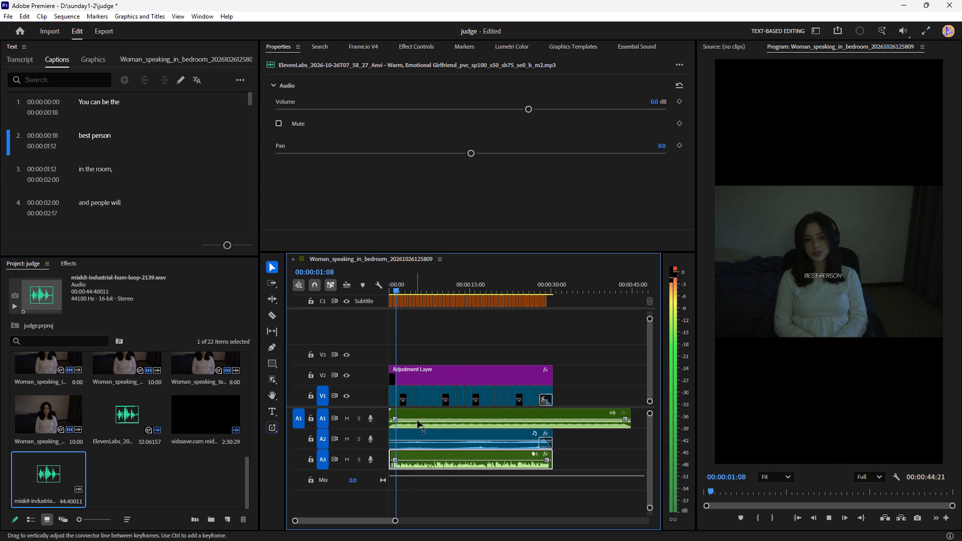
pyautogui.click(417, 423)
pyautogui.moveTo(527, 109); pyautogui.dragTo(441, 119)
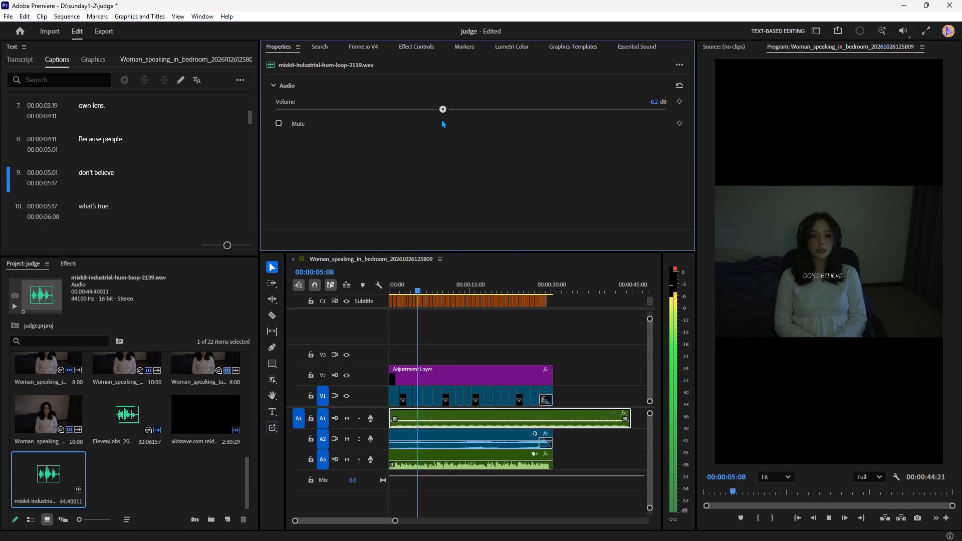
pyautogui.moveTo(441, 119); pyautogui.dragTo(451, 116)
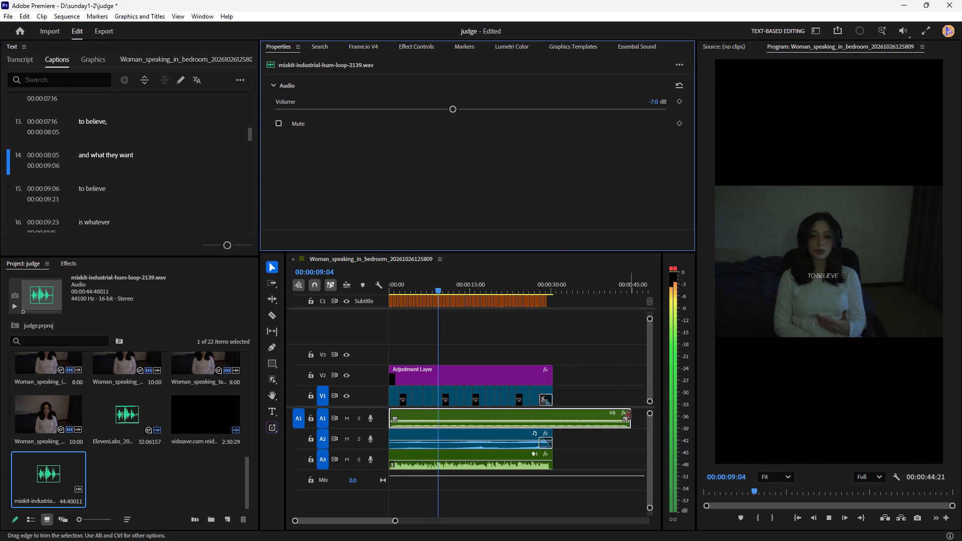
# Trim the hum clip's end to the other clips' end at 00:00:30:11 and add a fade-out of about 00:00:02:09.
pyautogui.moveTo(630, 415); pyautogui.dragTo(556, 417)
pyautogui.moveTo(545, 418); pyautogui.dragTo(540, 419)
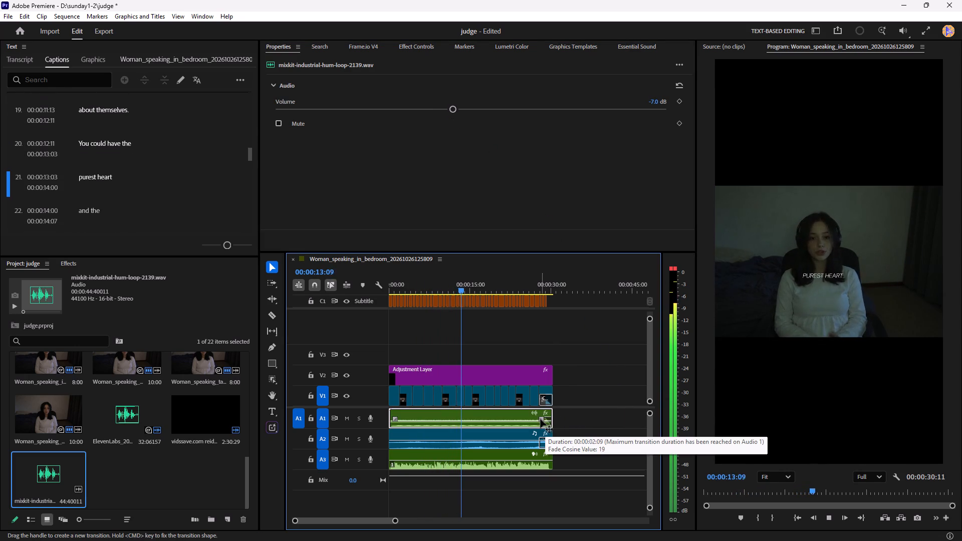
pyautogui.moveTo(540, 419); pyautogui.dragTo(539, 419)
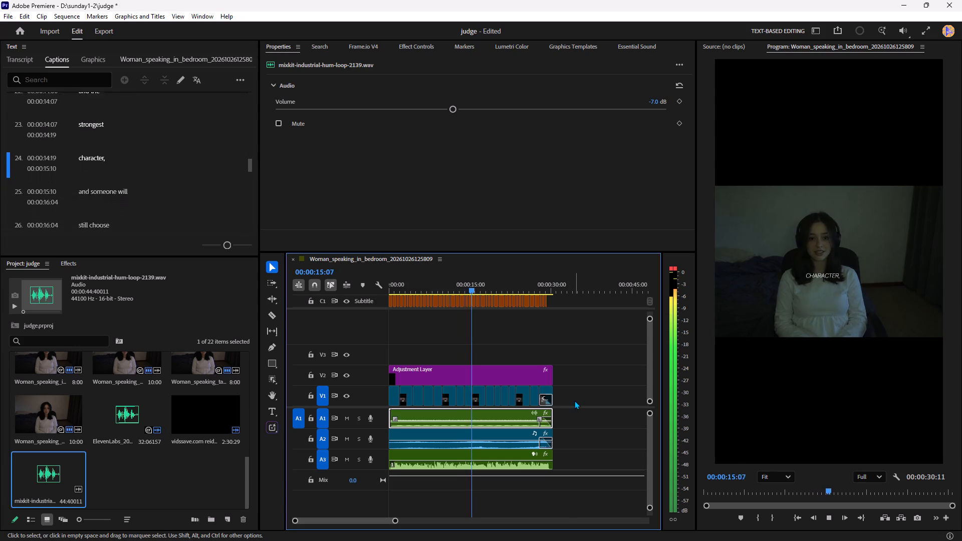
pyautogui.click(575, 400)
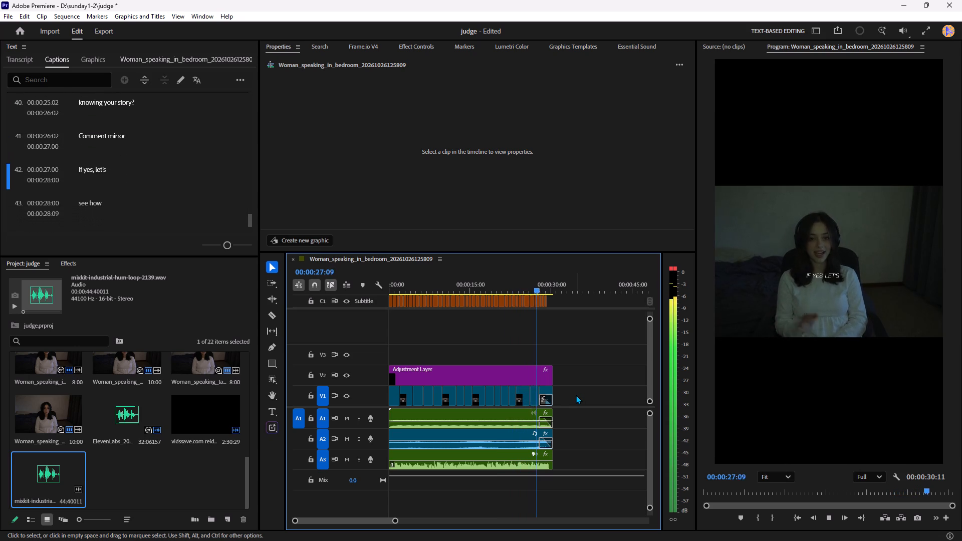
# Play the sequence's ending to check the fade-out, and replay its opening seconds to review the audio mix.
pyautogui.press('space')
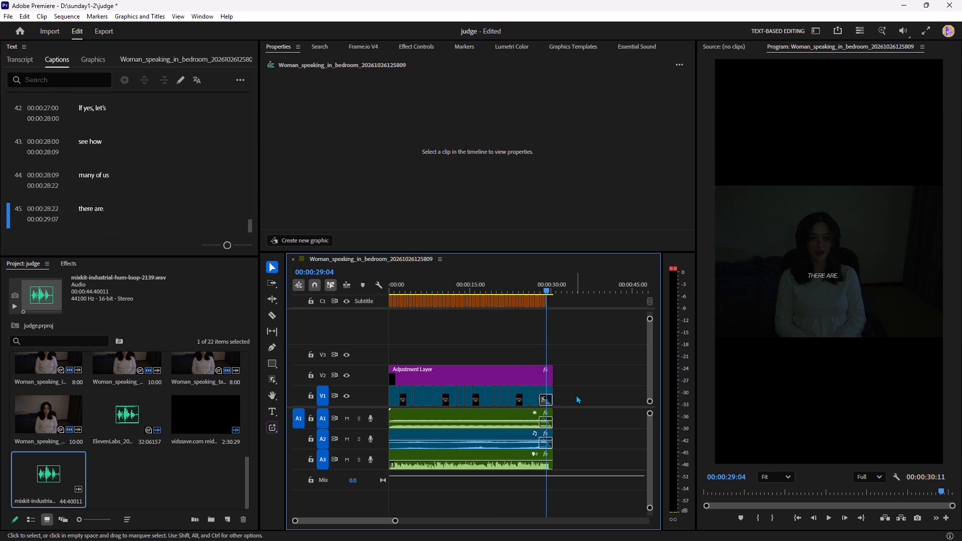
pyautogui.press('space')
pyautogui.press('space')
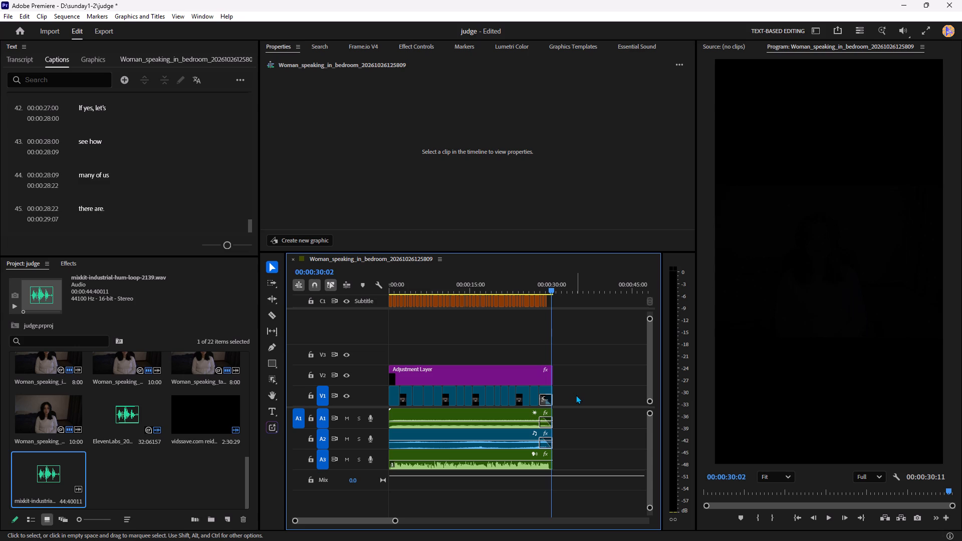
pyautogui.press('space')
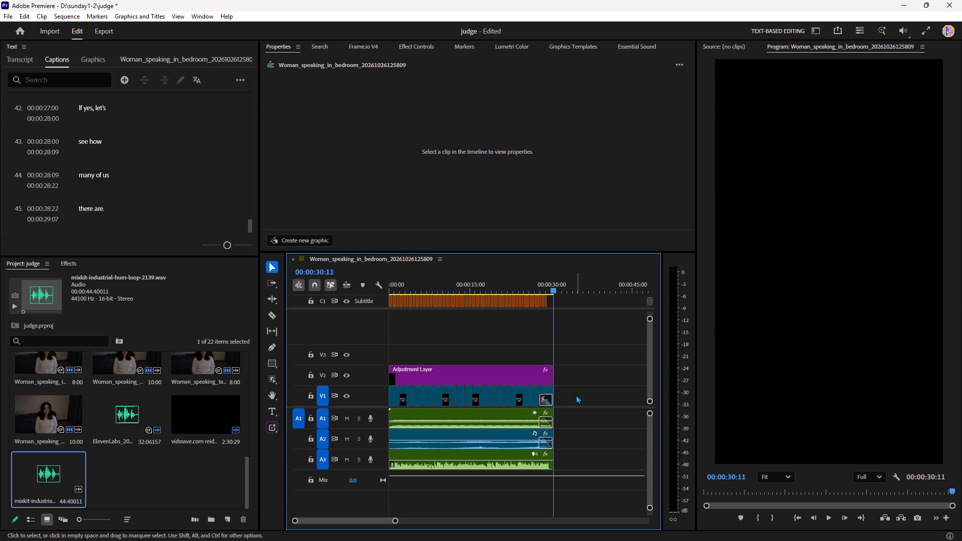
pyautogui.press('space')
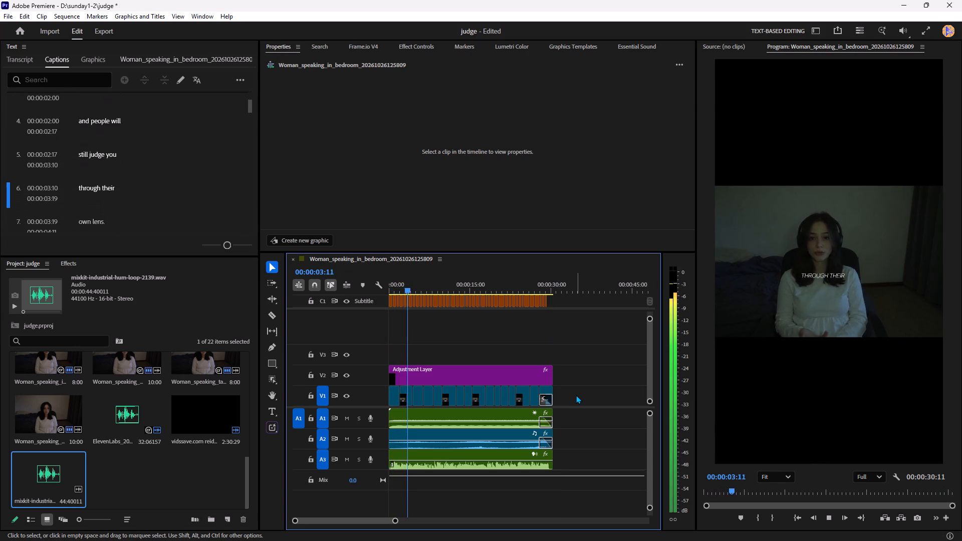
pyautogui.press('space')
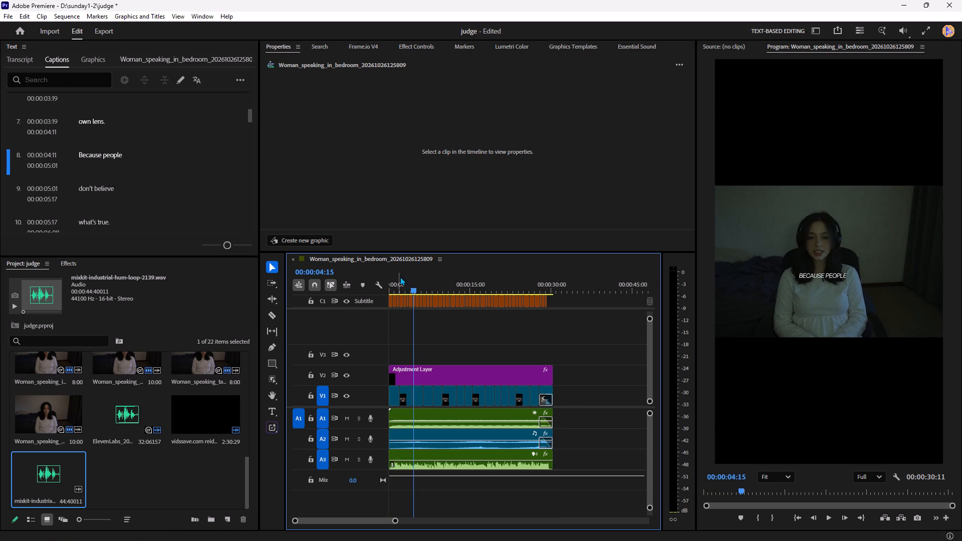
# Export the whole sequence as an H.264 media file named judge1.mp4, with video output enabled.
pyautogui.moveTo(408, 293); pyautogui.dragTo(373, 297)
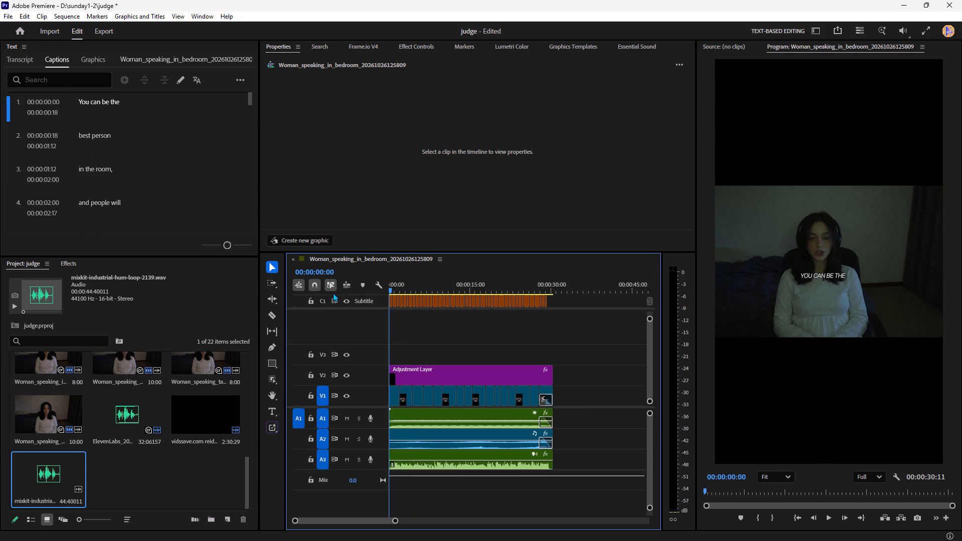
pyautogui.hotkey('ctrl', 'm')
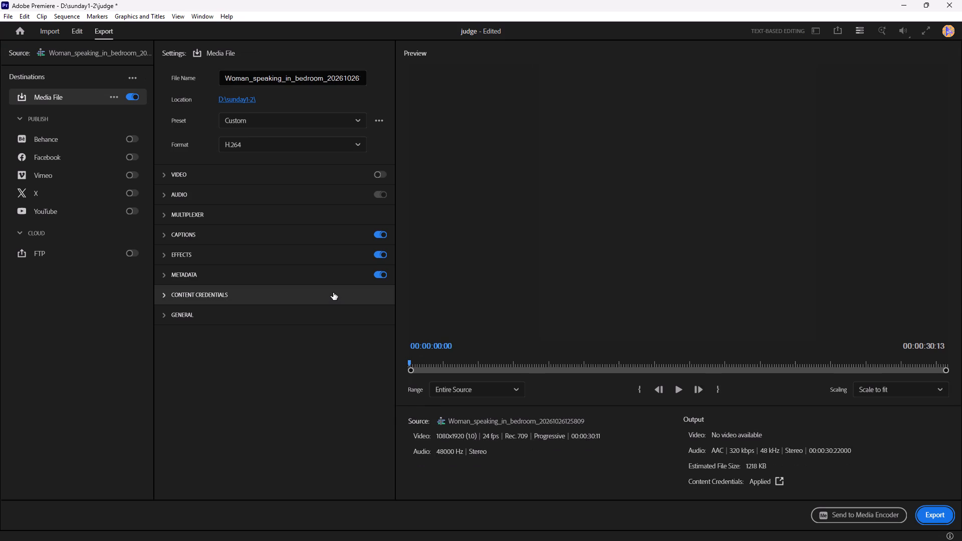
pyautogui.click(383, 179)
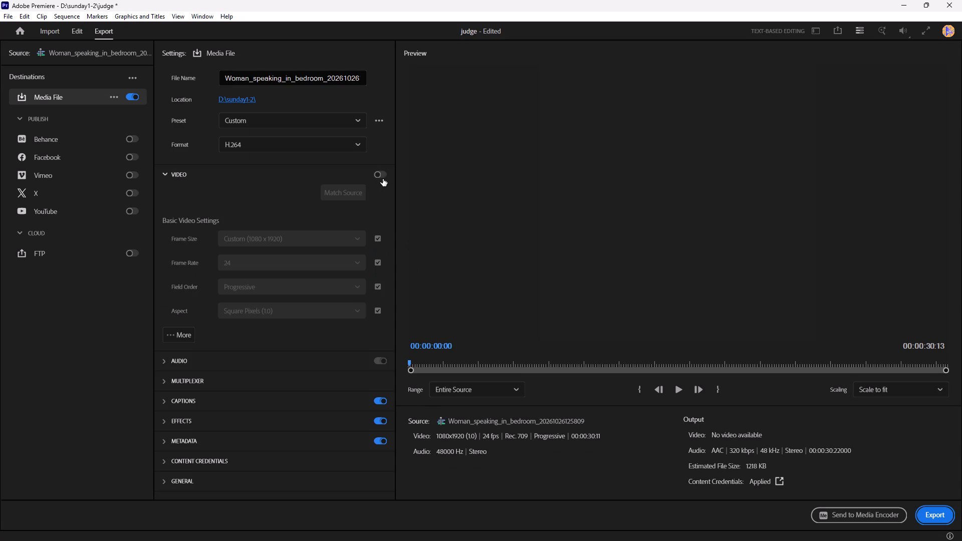
pyautogui.click(383, 179)
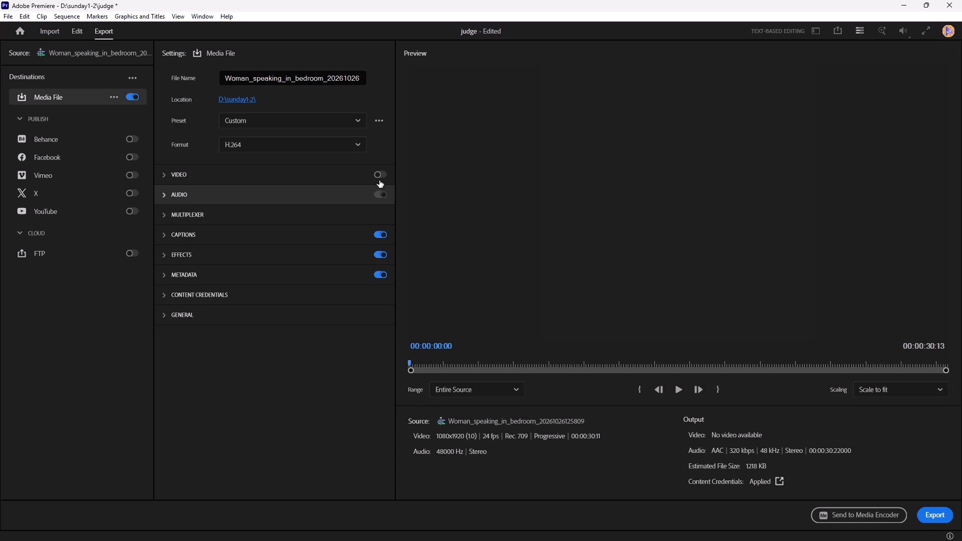
pyautogui.click(376, 170)
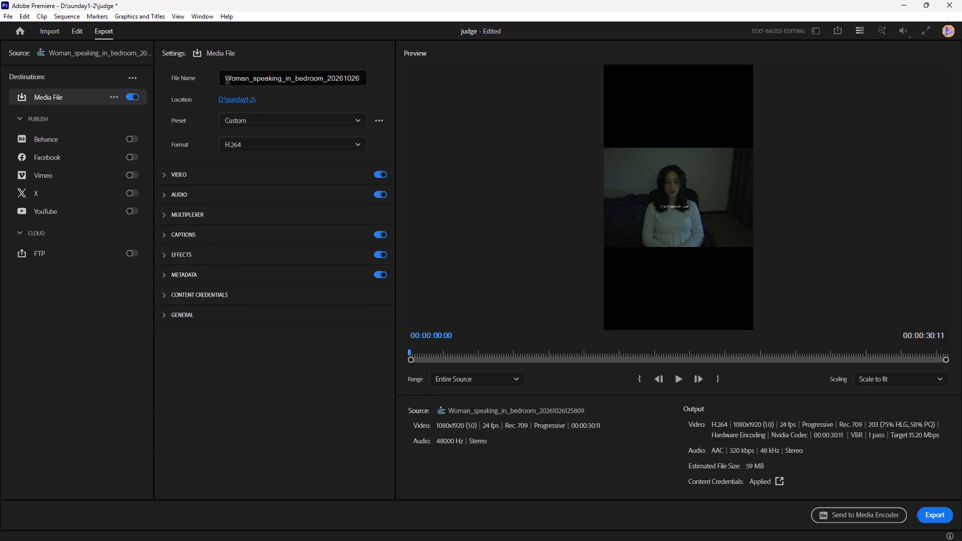
pyautogui.moveTo(227, 81); pyautogui.dragTo(348, 95)
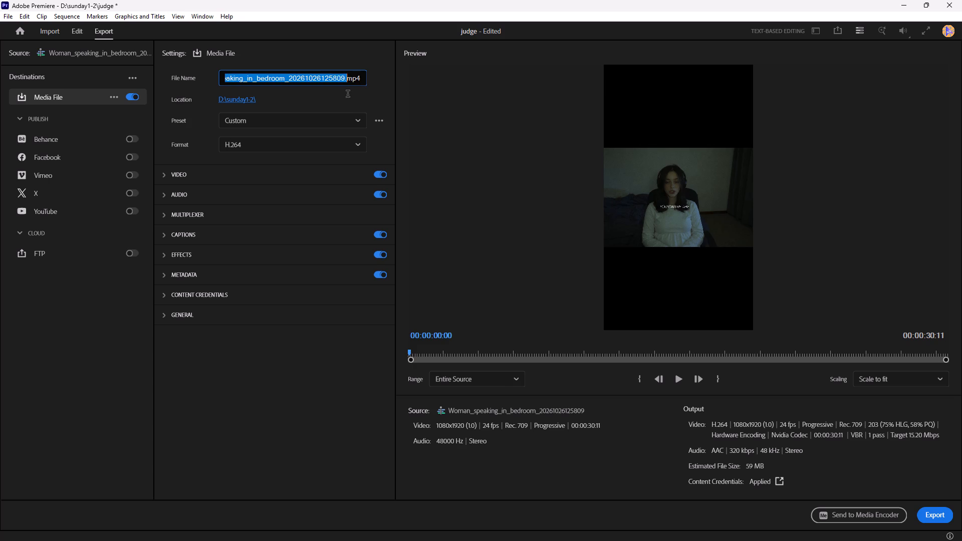
pyautogui.moveTo(348, 95); pyautogui.dragTo(344, 96)
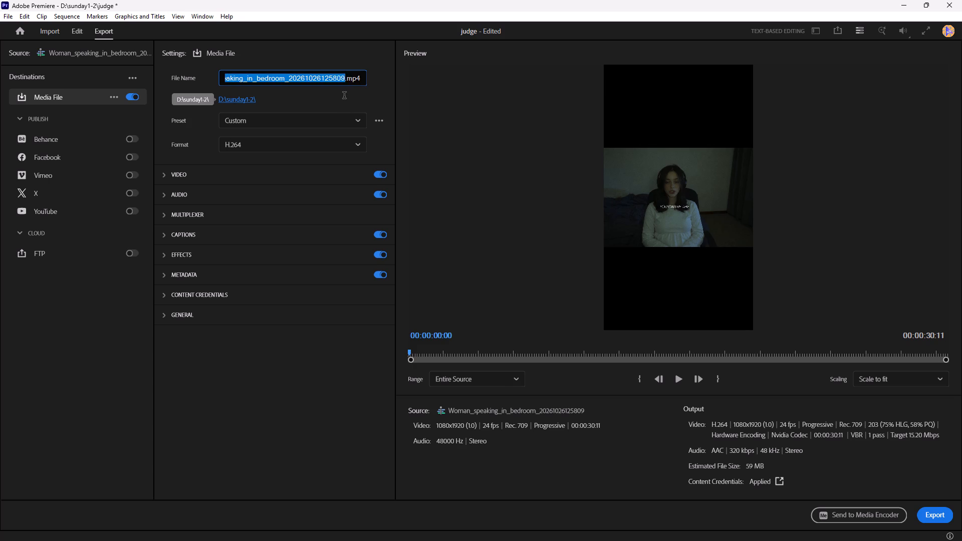
pyautogui.write('judge1')
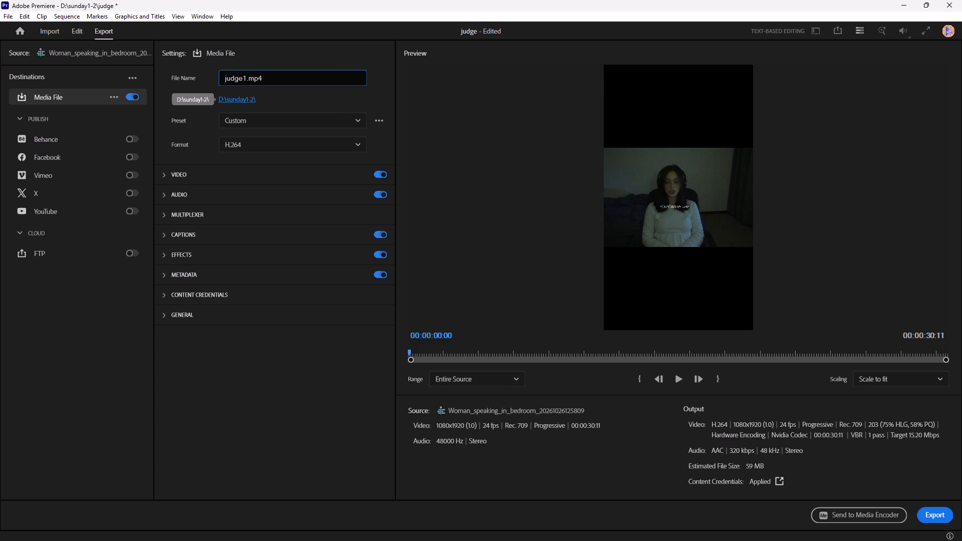
pyautogui.click(928, 515)
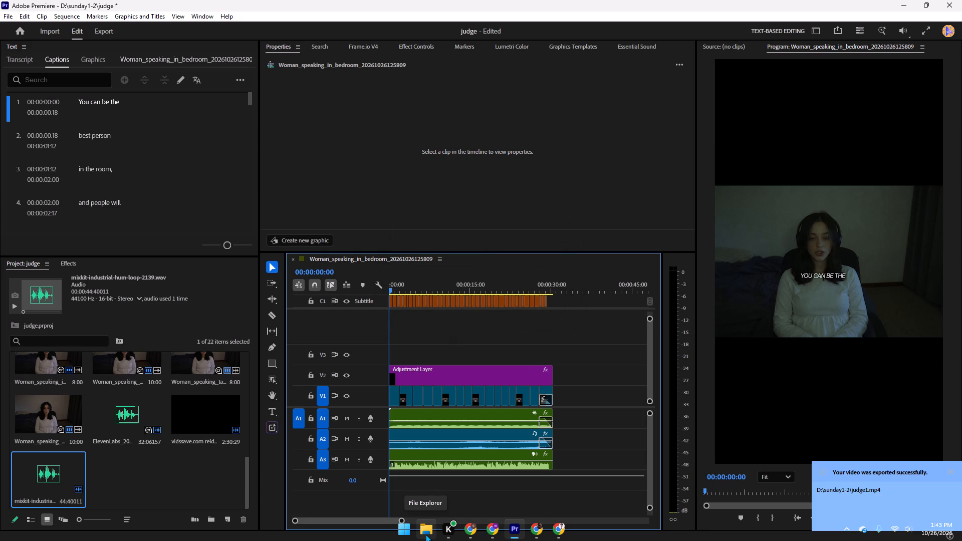
# Switch to LocalSend and choose the exported judge1 video from D:\sunday1-2 as the file to send.
pyautogui.click(409, 529)
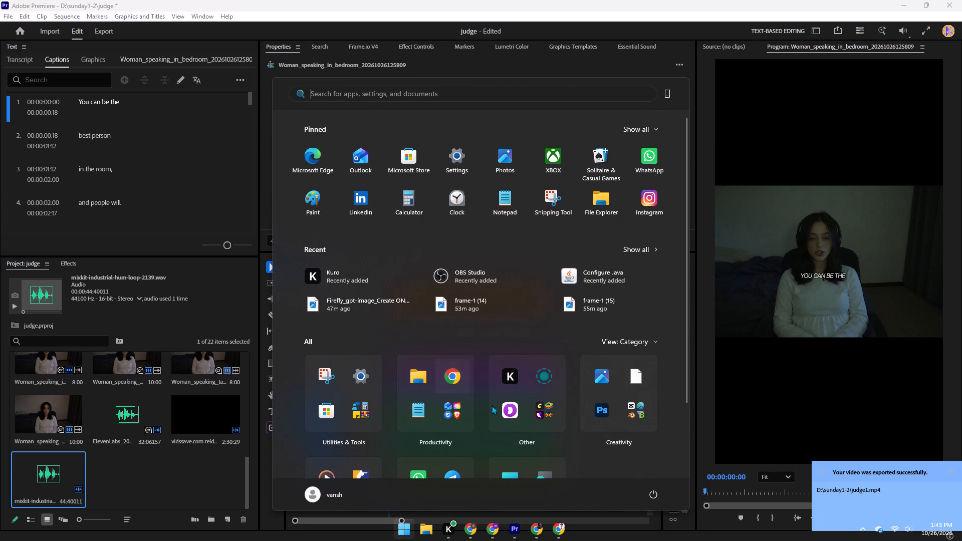
pyautogui.click(543, 384)
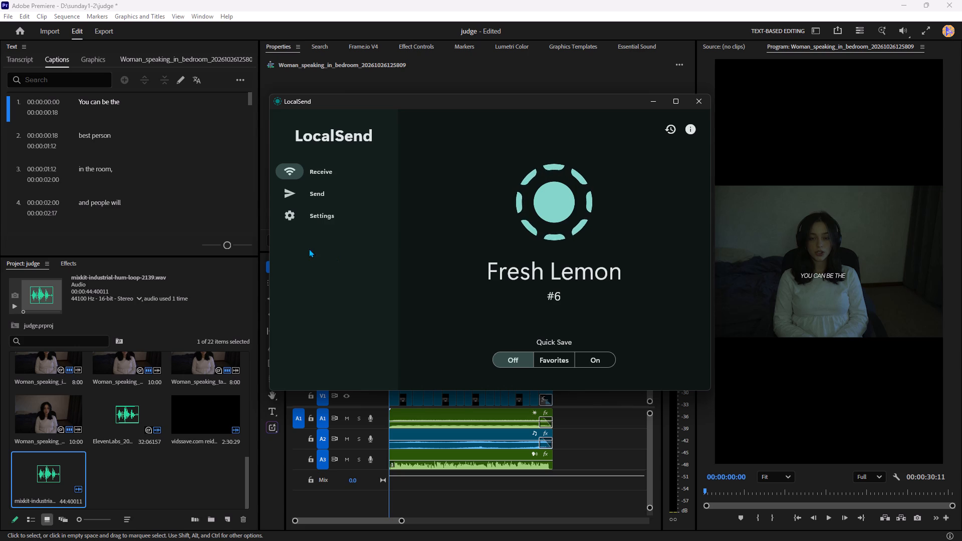
pyautogui.click(317, 187)
pyautogui.click(447, 165)
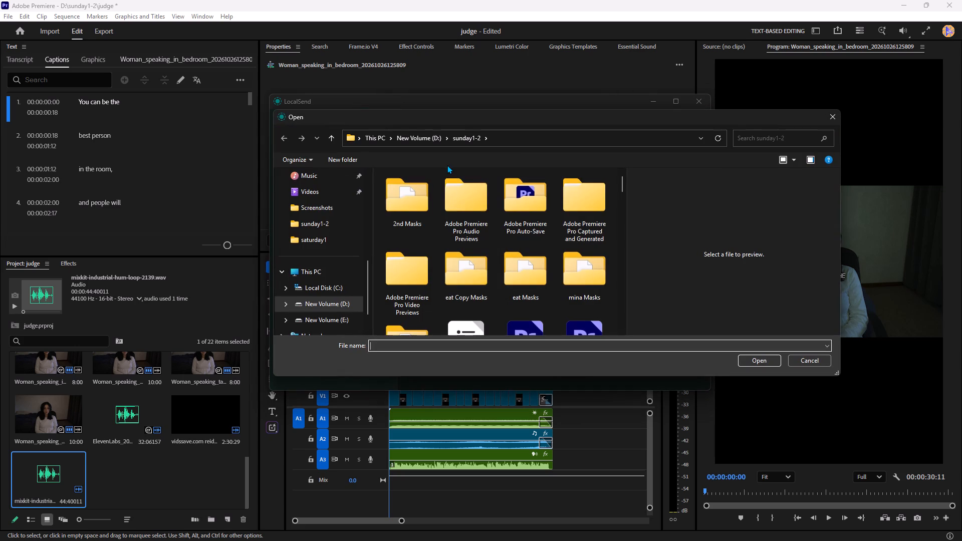
pyautogui.scroll(-3, 490, 228)
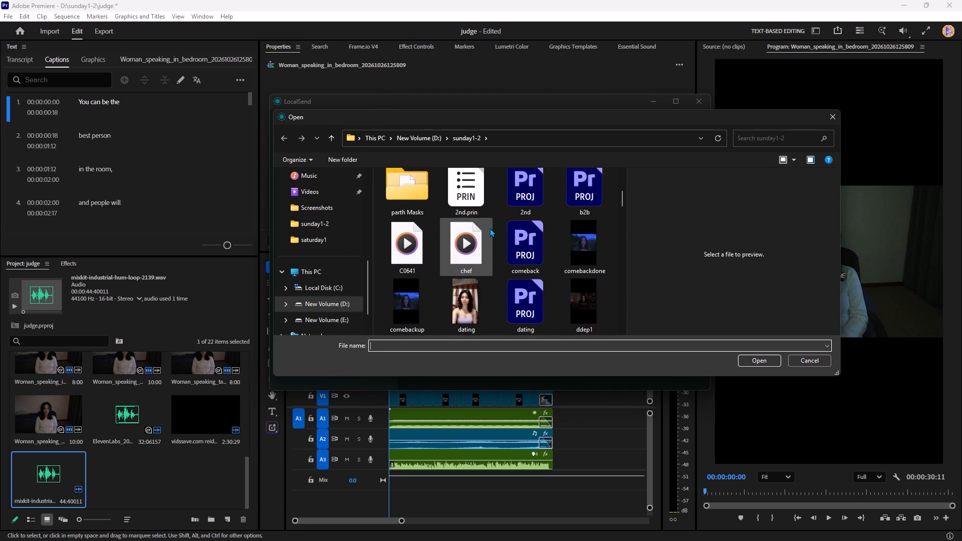
pyautogui.scroll(-1, 490, 228)
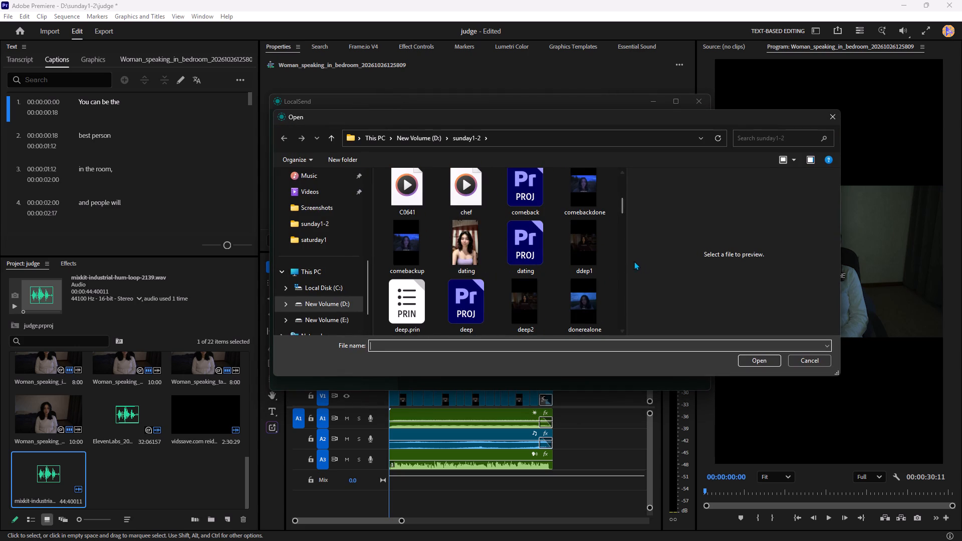
pyautogui.moveTo(627, 256); pyautogui.dragTo(738, 270)
pyautogui.scroll(-1, 576, 280)
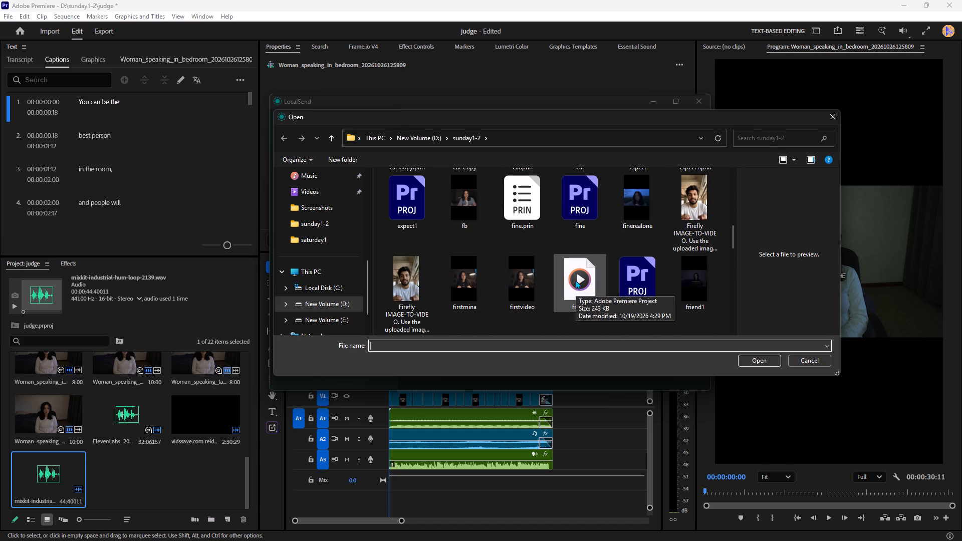
pyautogui.scroll(-1, 576, 280)
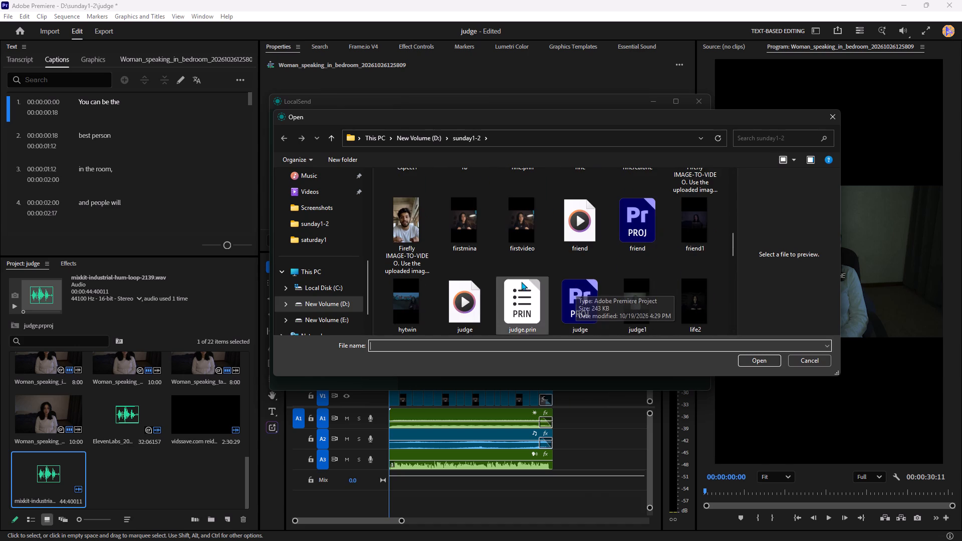
pyautogui.scroll(-1, 466, 277)
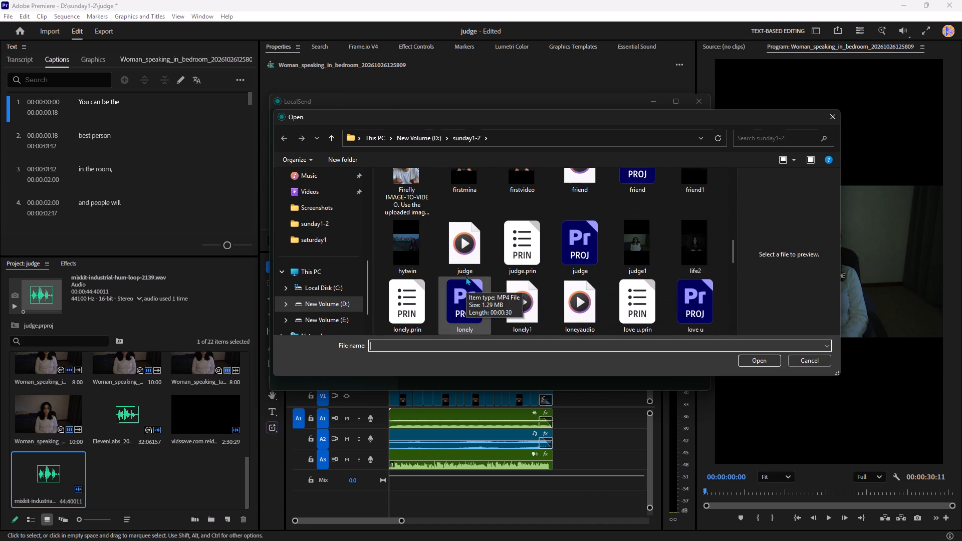
pyautogui.scroll(-1, 466, 277)
pyautogui.scroll(-1, 514, 315)
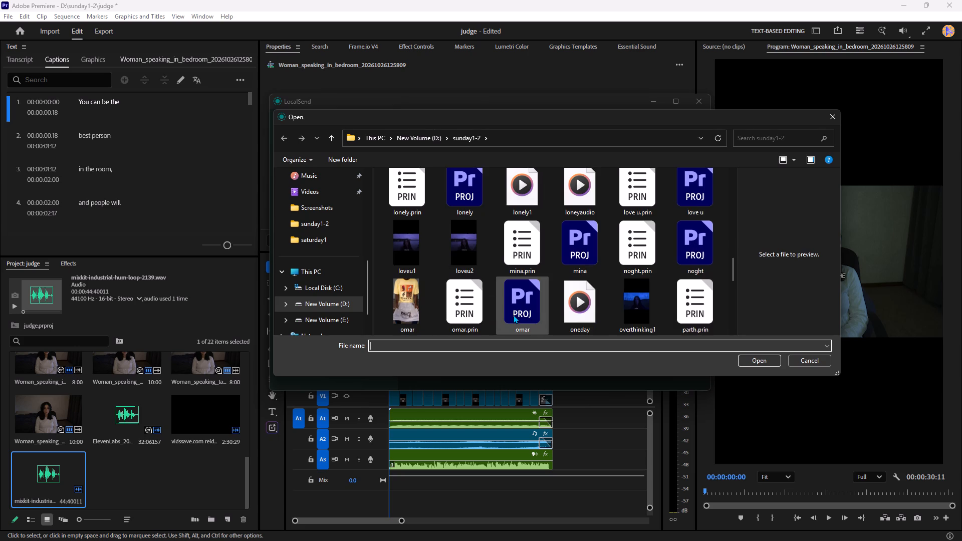
pyautogui.scroll(-1, 588, 313)
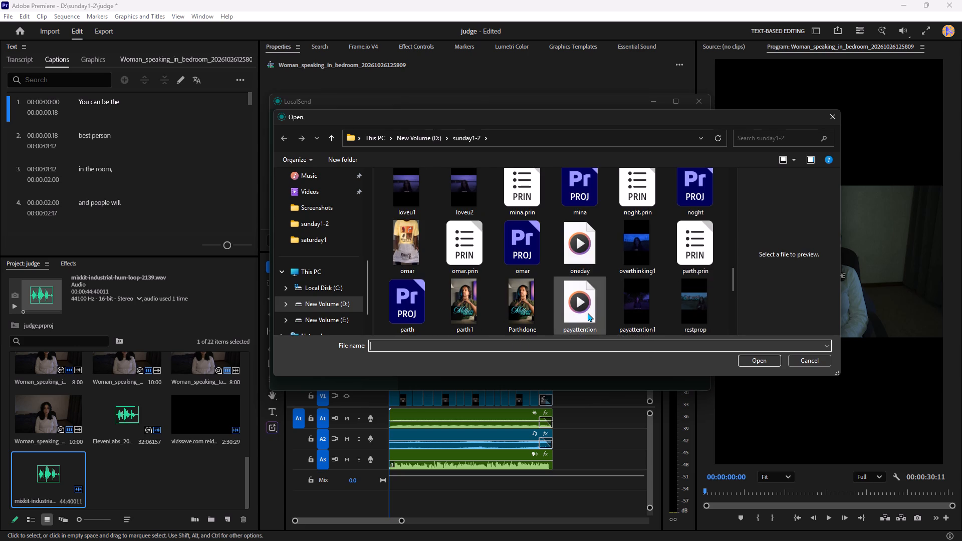
pyautogui.scroll(-1, 588, 313)
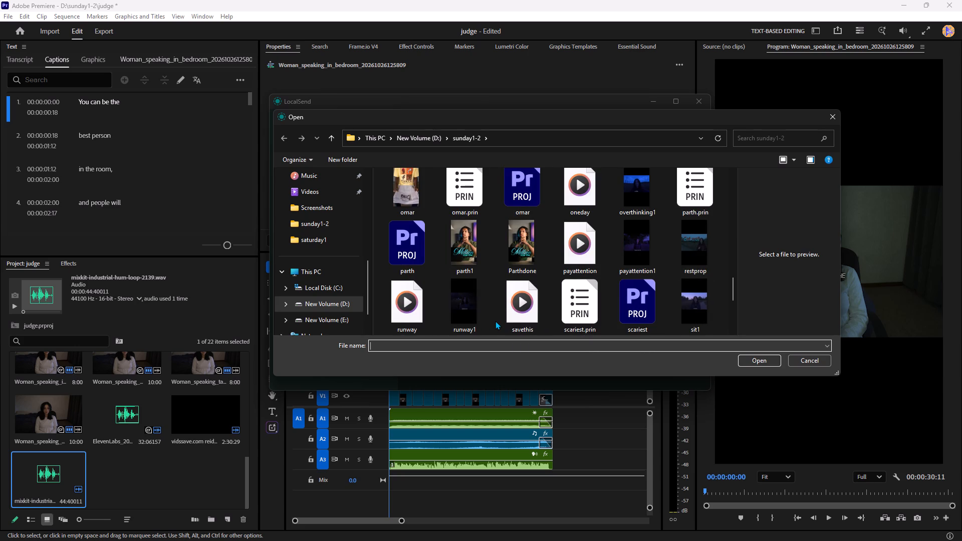
pyautogui.scroll(-2, 496, 321)
pyautogui.scroll(1, 493, 323)
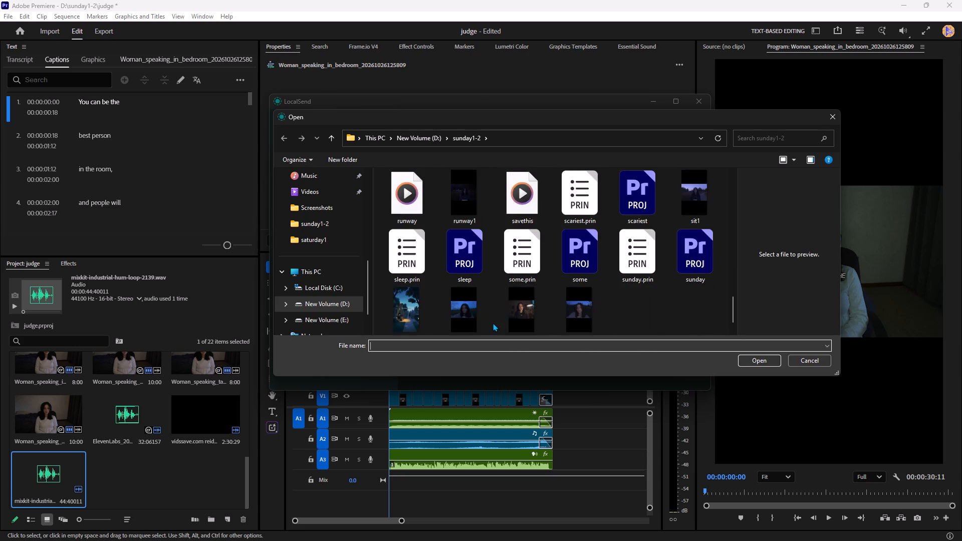
pyautogui.scroll(4, 493, 323)
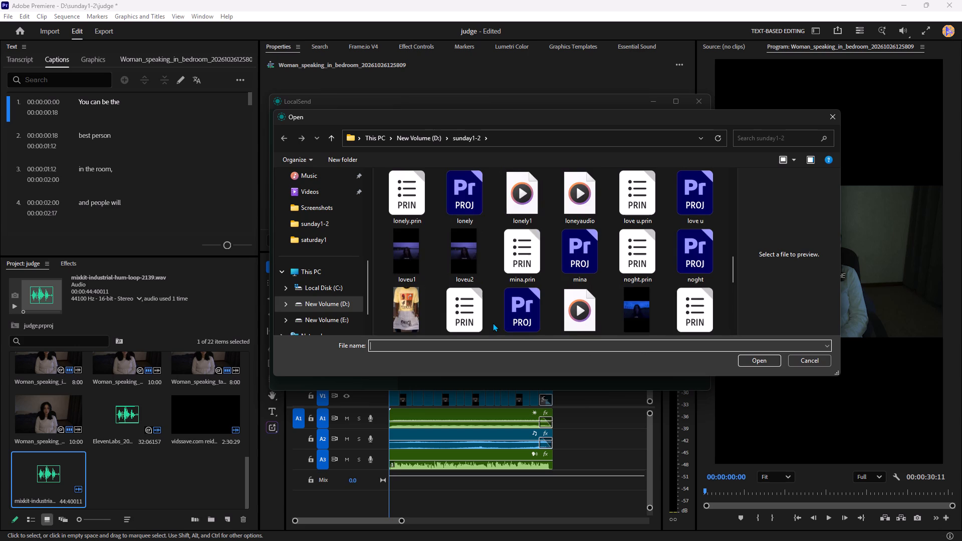
pyautogui.scroll(1, 493, 323)
pyautogui.scroll(5, 642, 245)
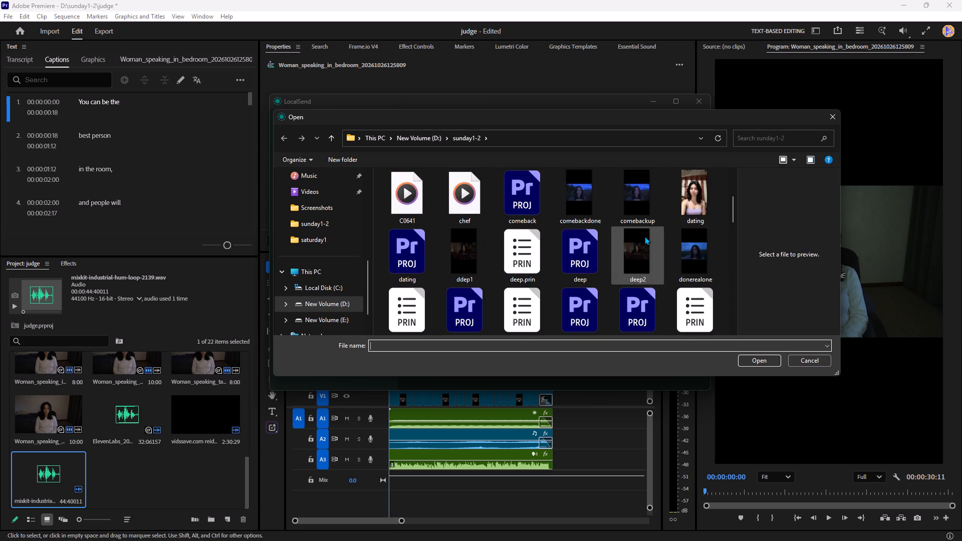
pyautogui.scroll(1, 645, 236)
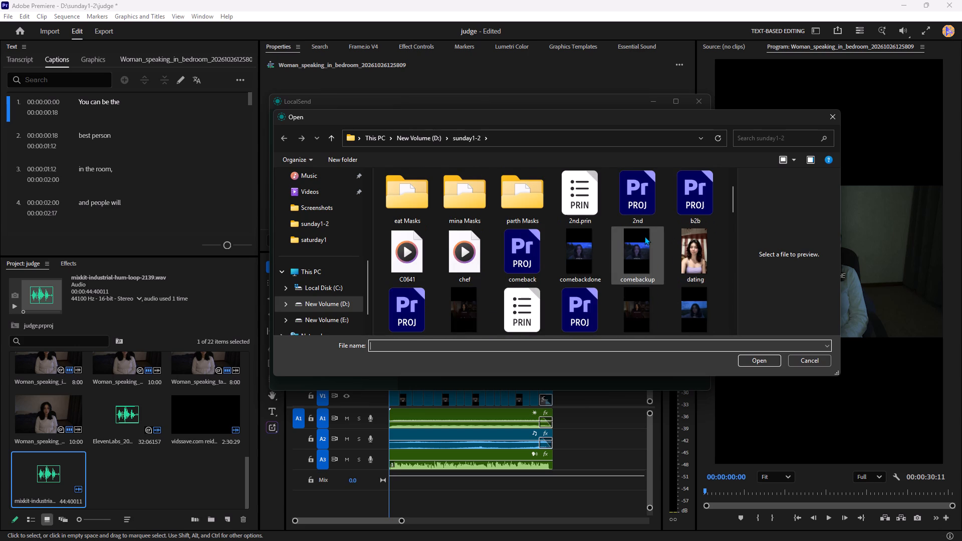
pyautogui.scroll(-2, 645, 236)
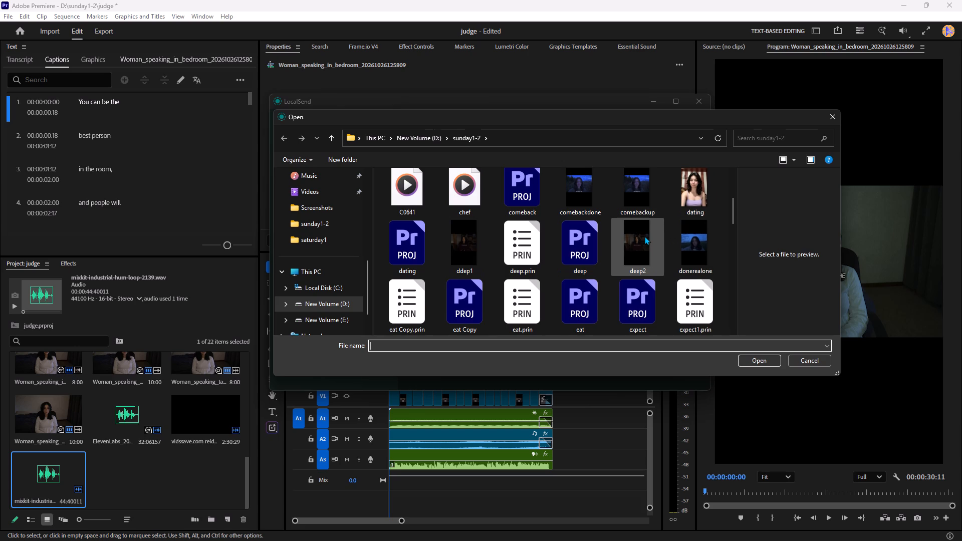
pyautogui.scroll(-1, 645, 236)
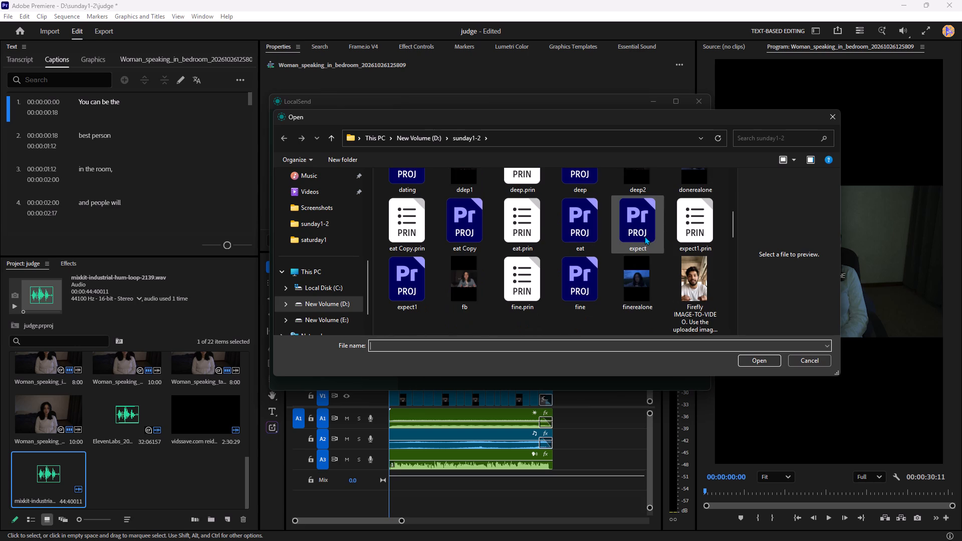
pyautogui.scroll(-1, 645, 236)
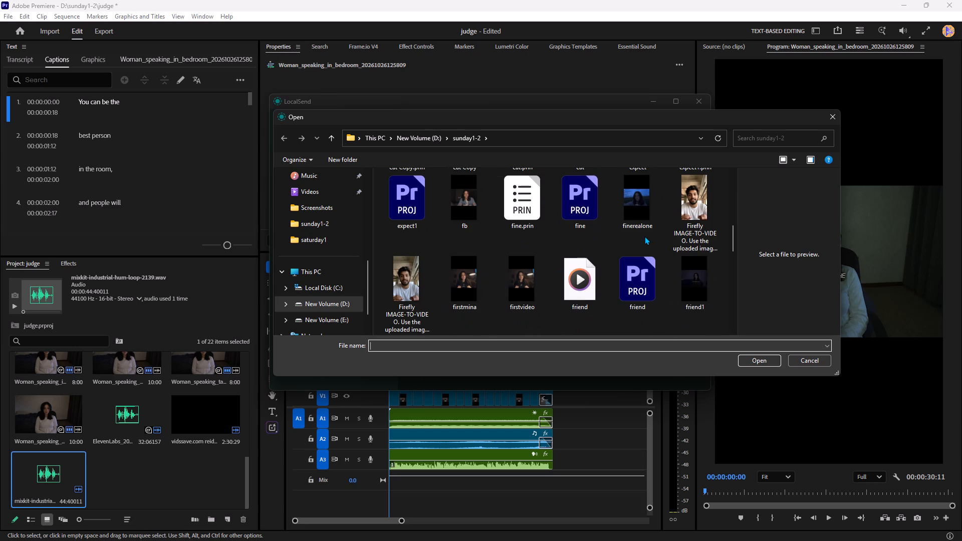
pyautogui.scroll(-1, 645, 236)
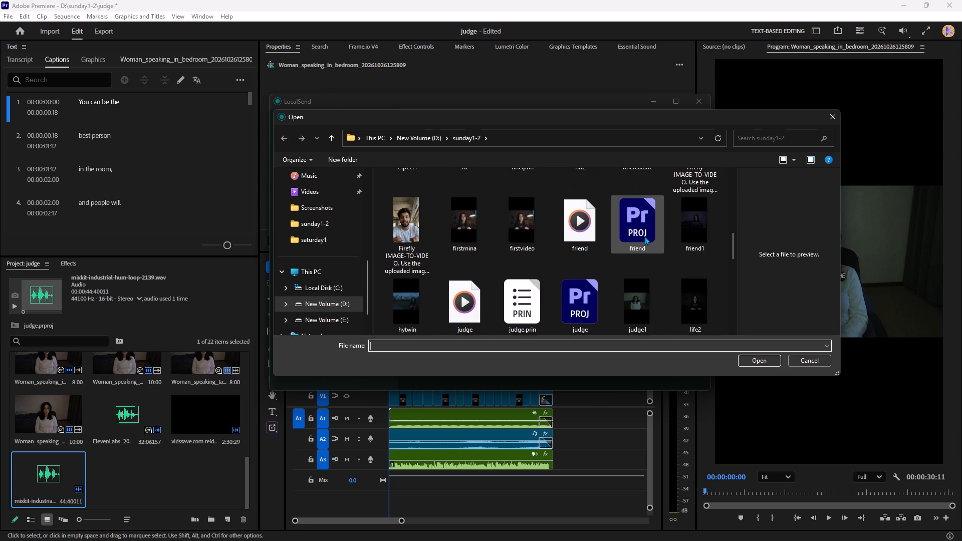
pyautogui.click(638, 294)
pyautogui.click(767, 365)
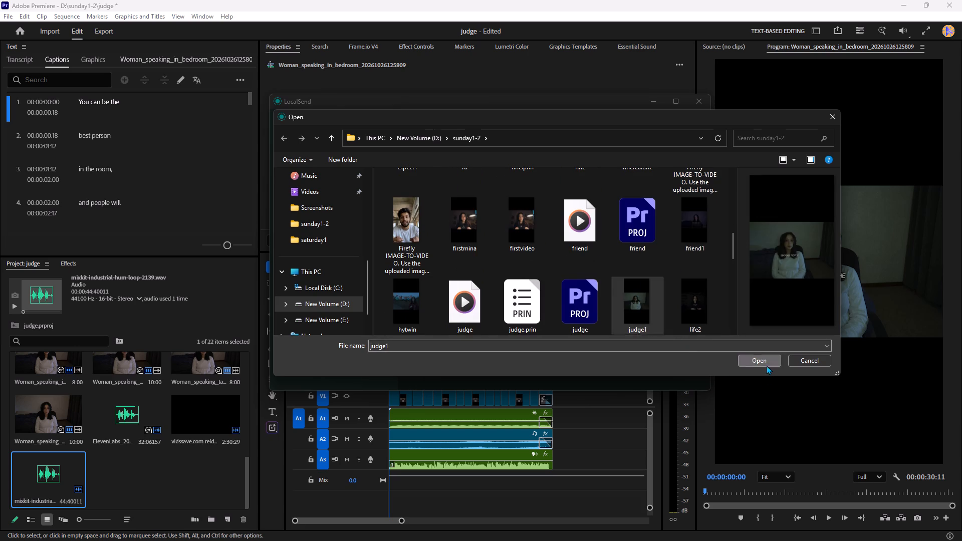
# Send judge1.mp4 to the nearby phone.
pyautogui.click(553, 293)
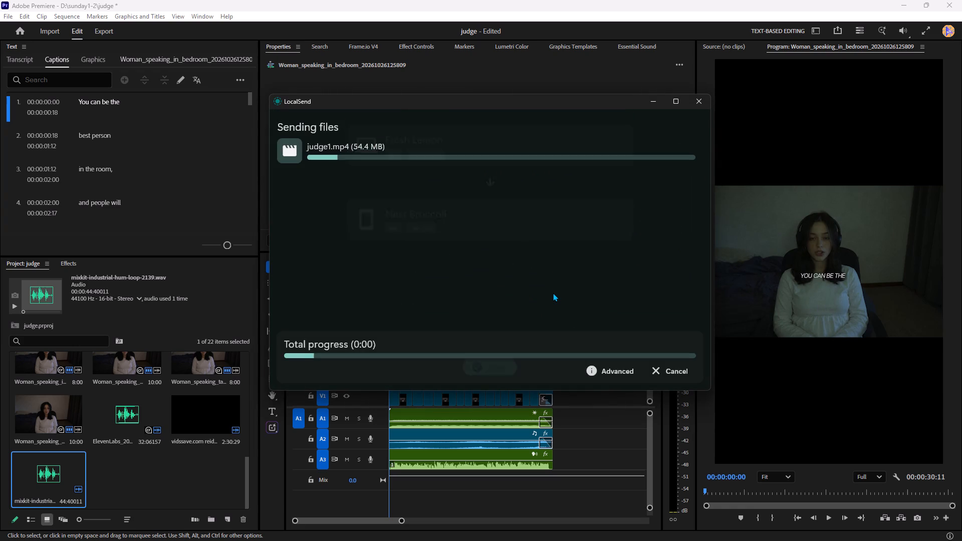
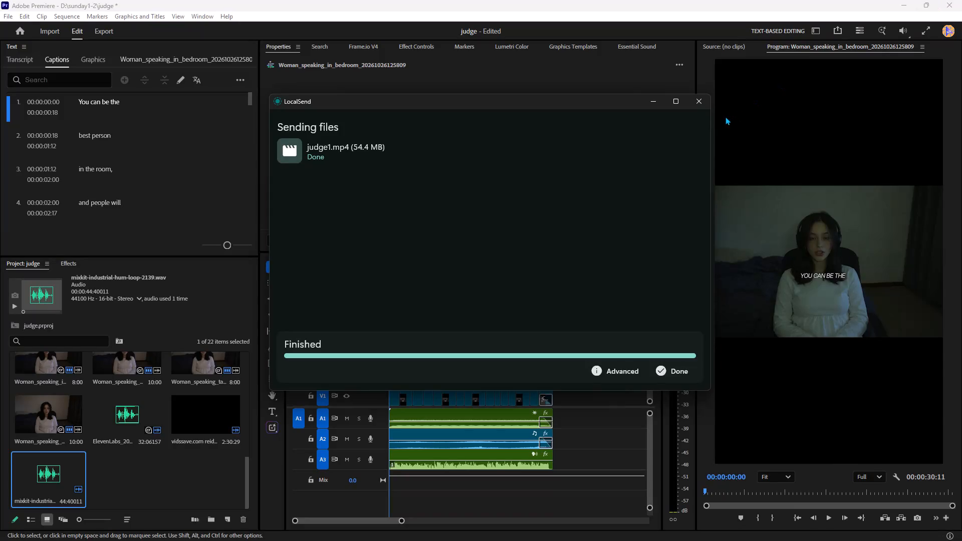
# Close the finished LocalSend window and the Chrome window showing the reidenshi song video.
pyautogui.click(698, 108)
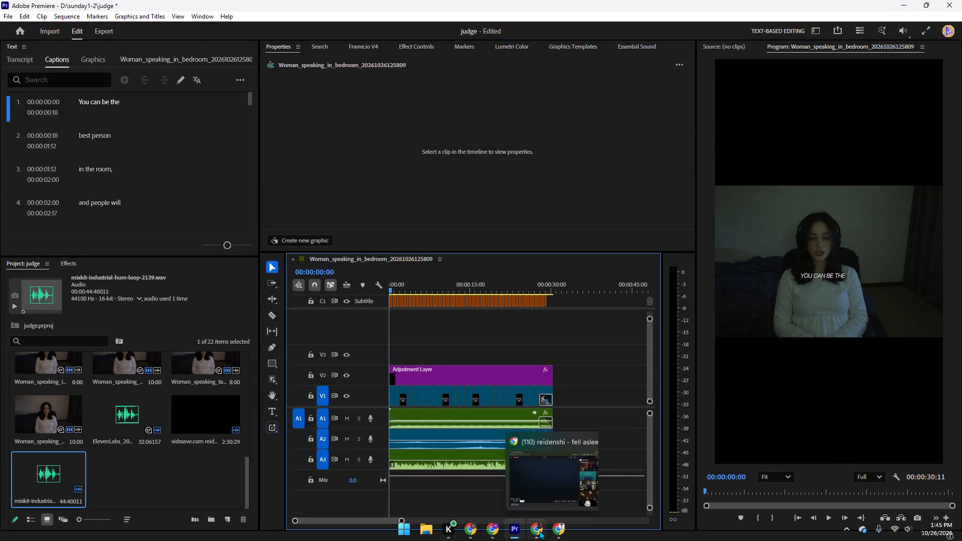
pyautogui.click(540, 530)
pyautogui.click(953, 0)
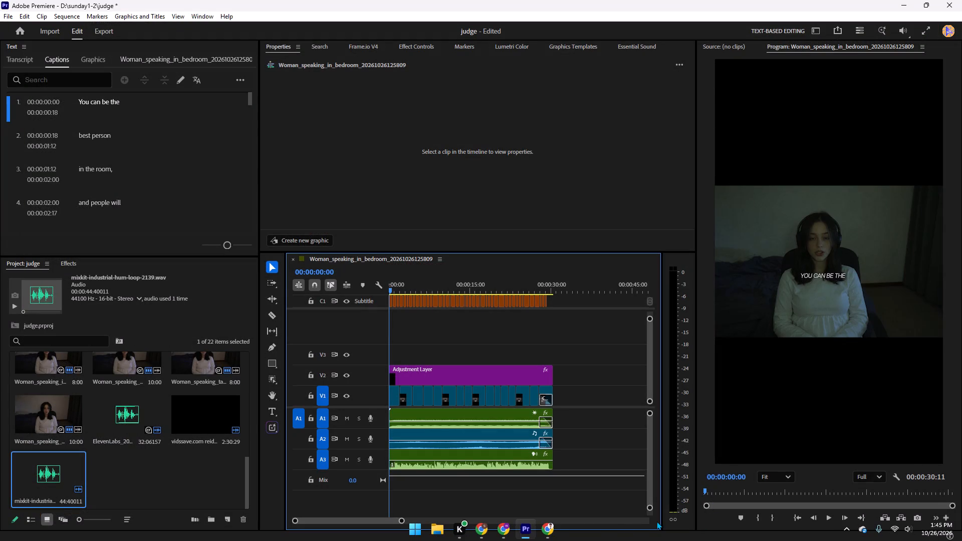
# Switch to the other Chrome window, show the Notion chat "Kida bro chat help" and close the Mixkit white noise page.
pyautogui.click(499, 527)
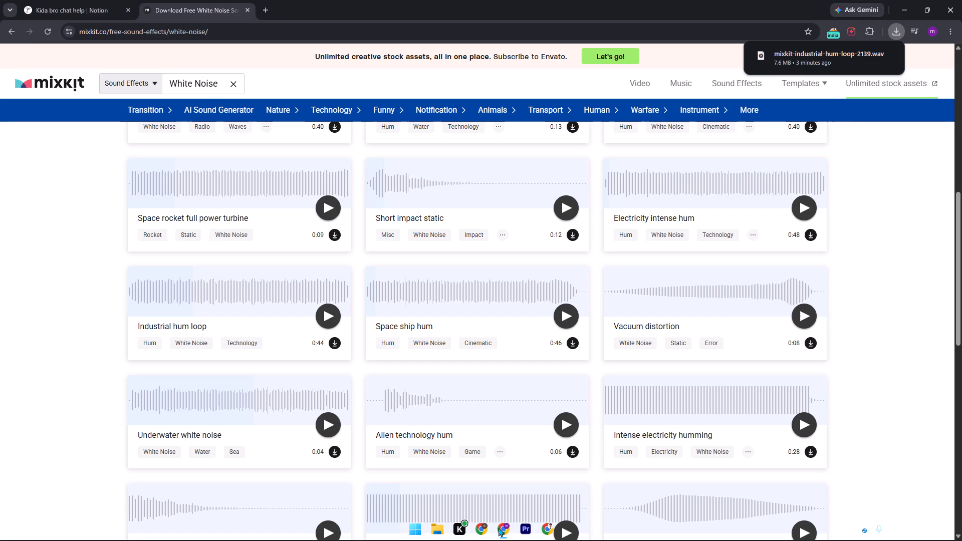
pyautogui.click(66, 15)
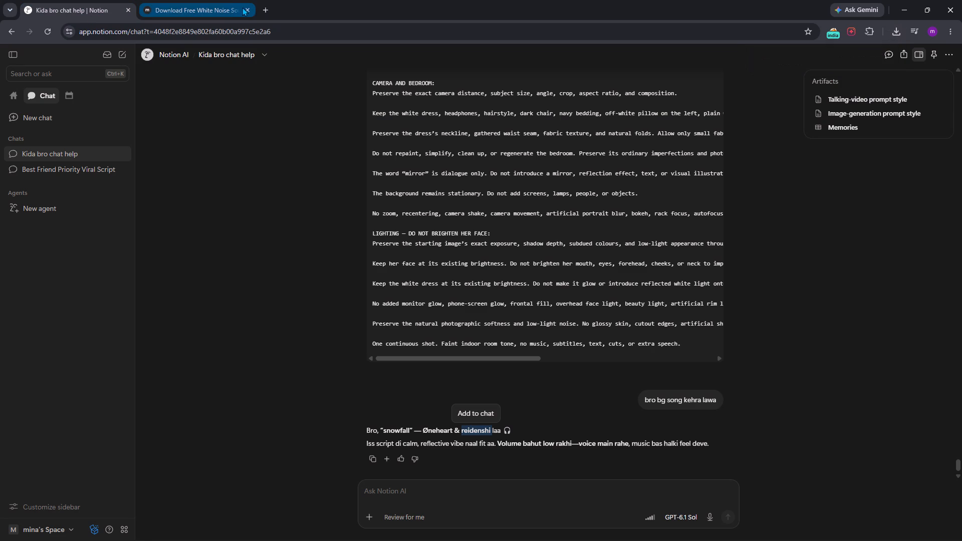
pyautogui.click(247, 7)
pyautogui.click(415, 489)
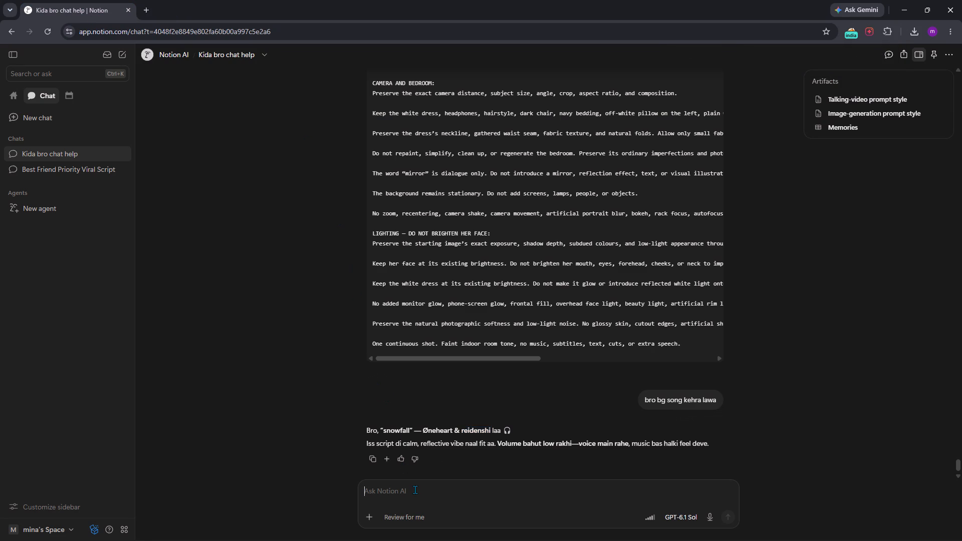
pyautogui.write('bro captio')
pyautogui.press('space')
pyautogui.press('BackSpace')
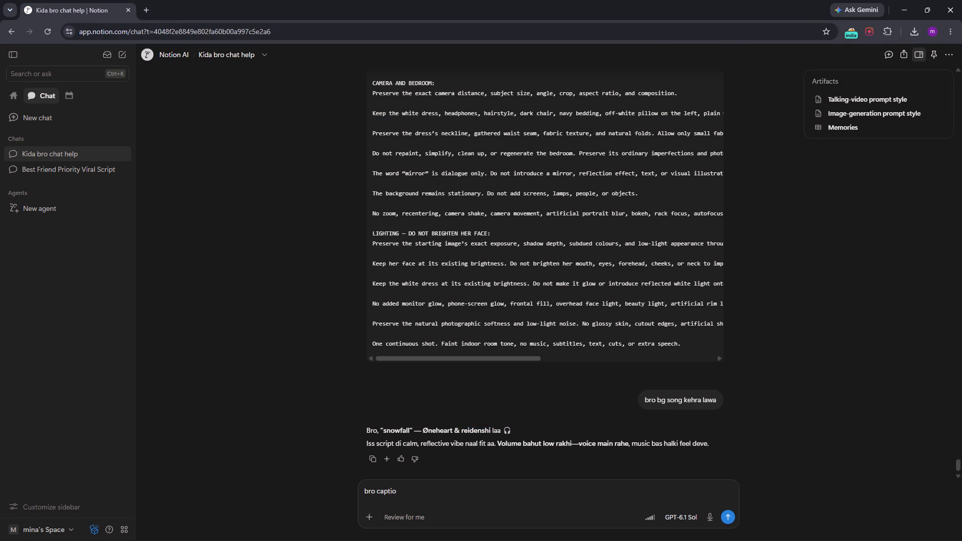